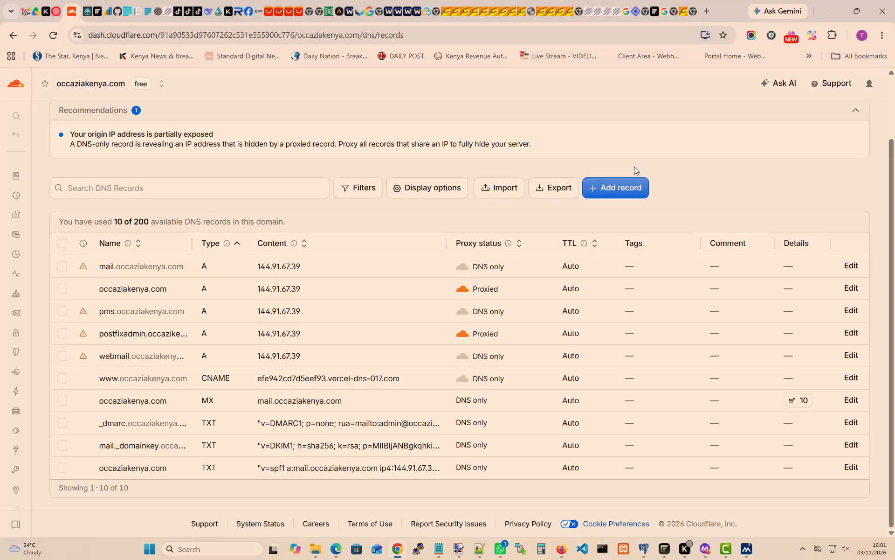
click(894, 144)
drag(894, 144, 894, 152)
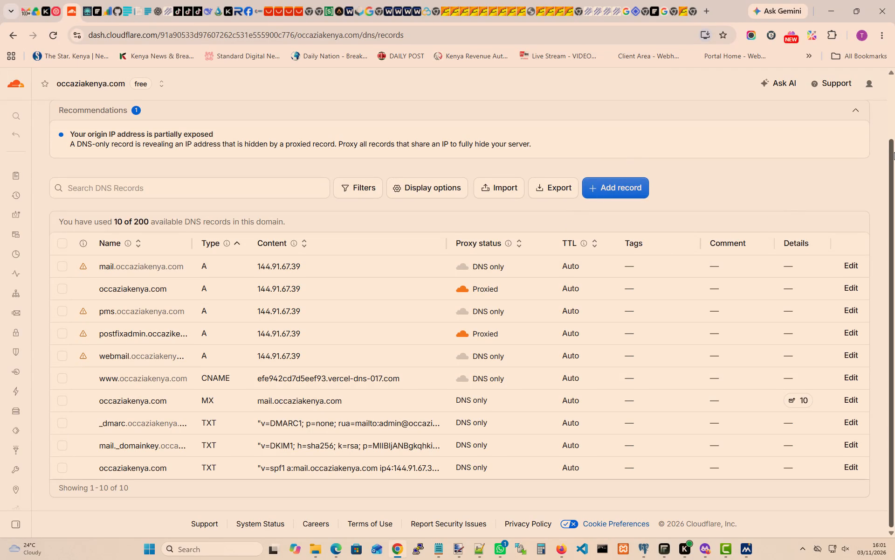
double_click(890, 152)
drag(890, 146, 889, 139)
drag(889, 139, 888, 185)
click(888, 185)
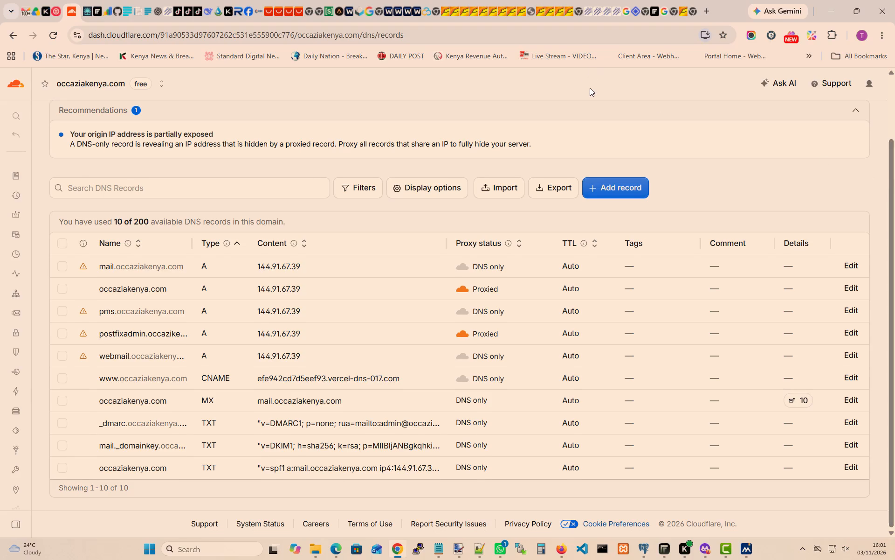
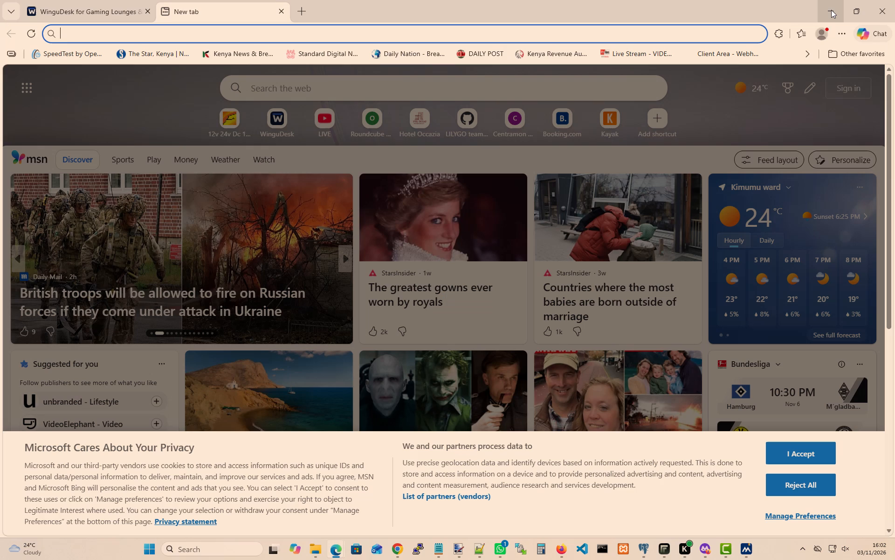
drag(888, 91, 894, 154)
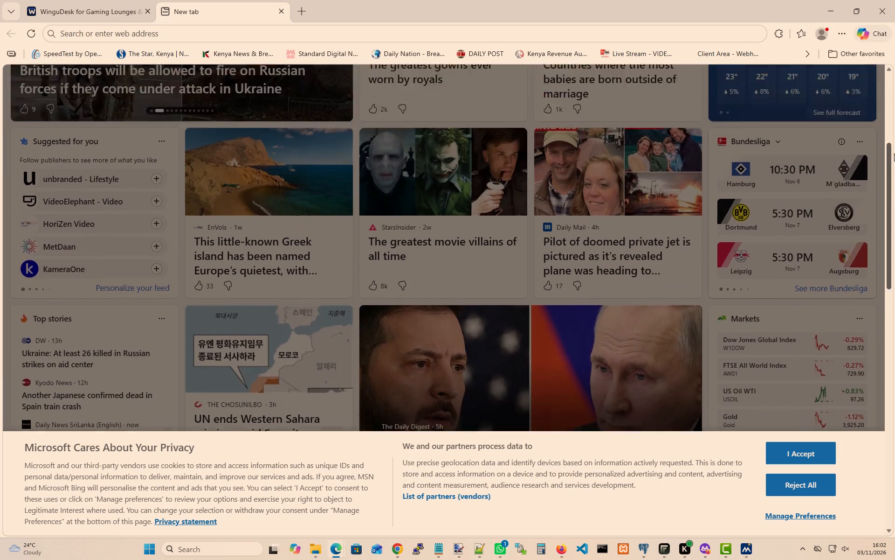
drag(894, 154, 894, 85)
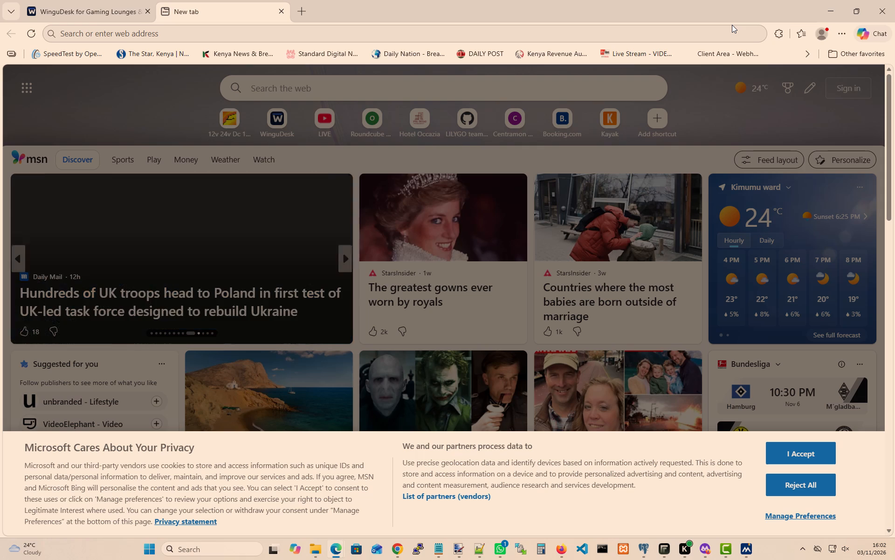
Switch to Win Video Editor Pro and play the PC GAMIN.MP4 timeline from about the 3-second mark.
double_click(753, 549)
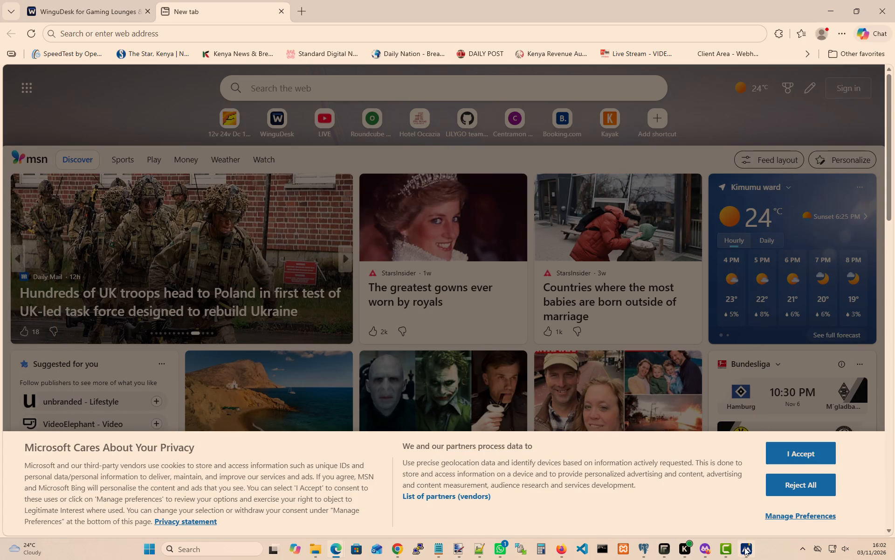
click(744, 493)
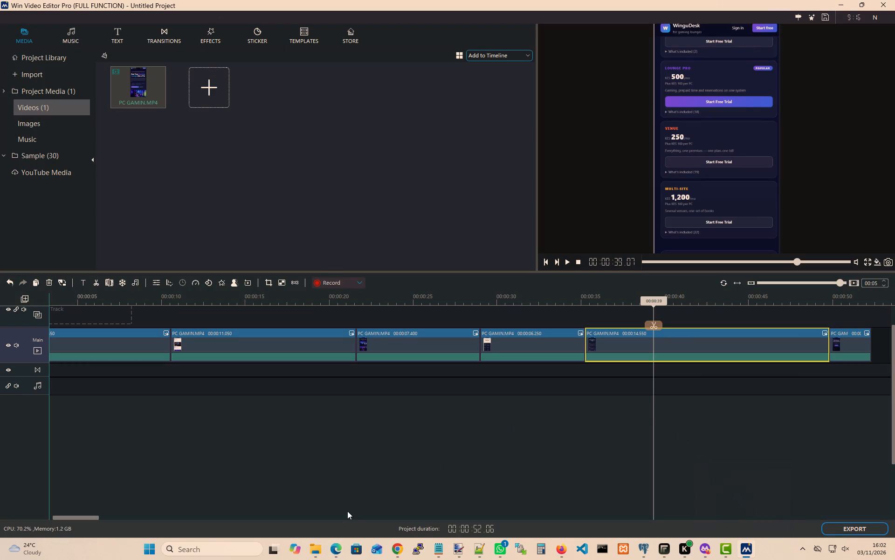
drag(654, 302, 524, 293)
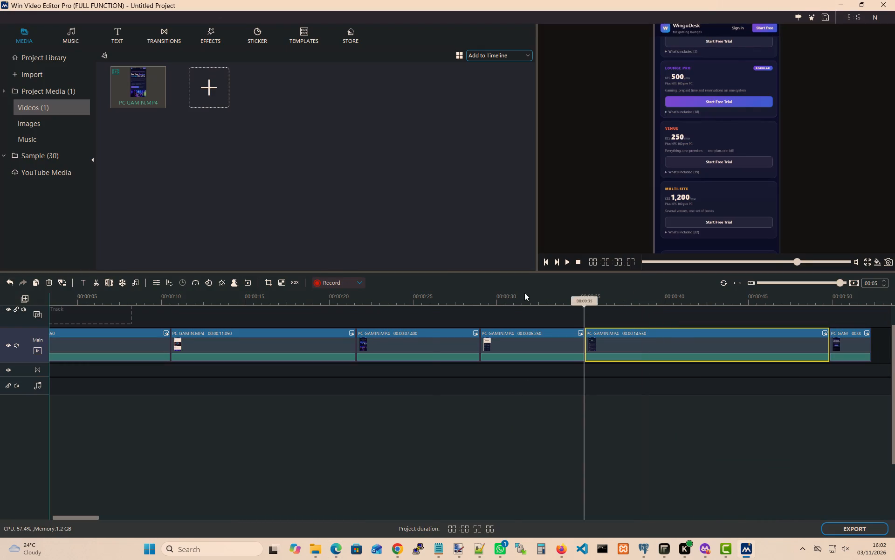
drag(524, 293, 16, 279)
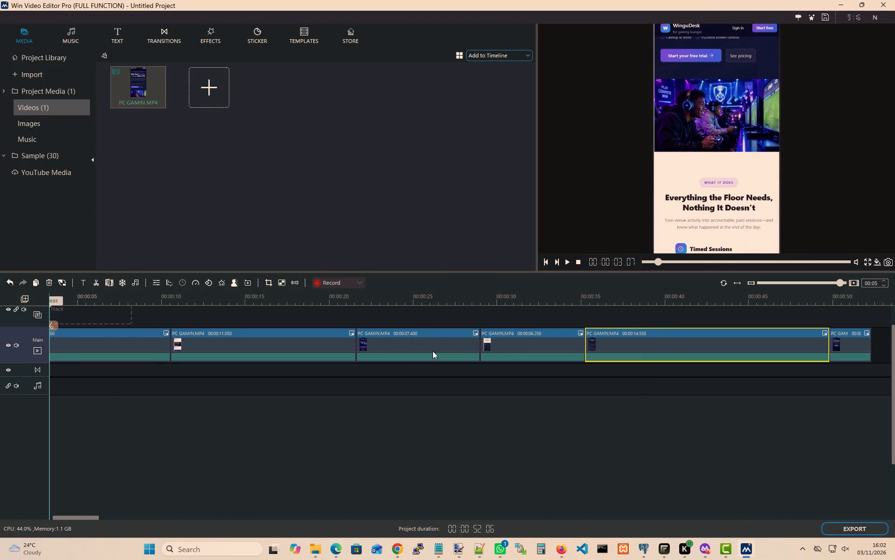
click(565, 266)
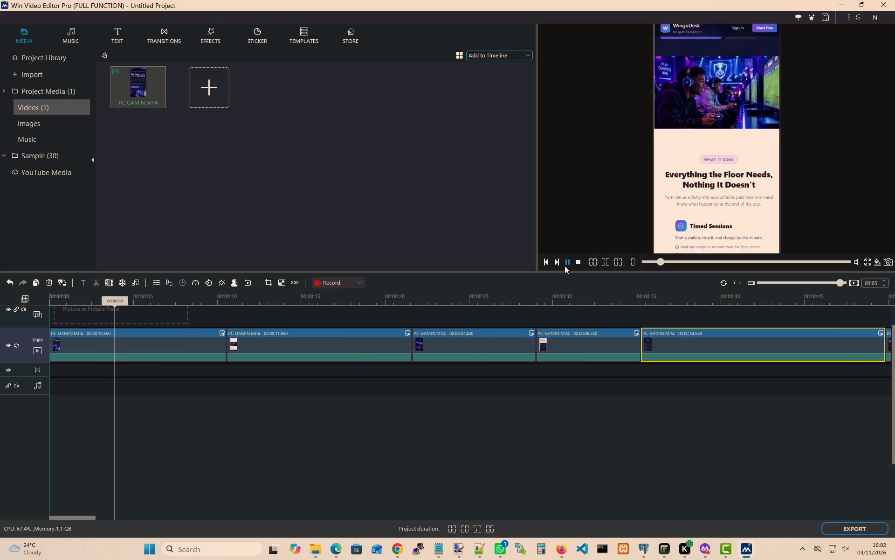
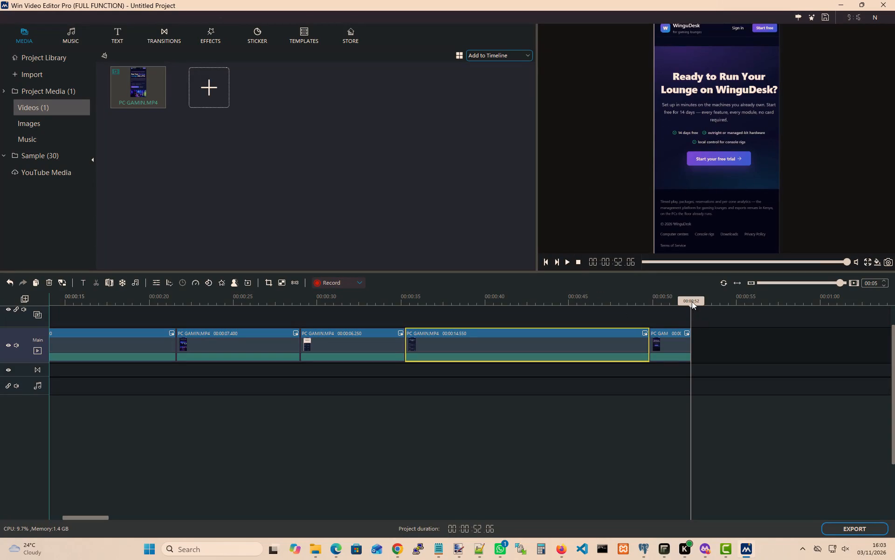
Return to the start of the timeline and play the PC GAMIN.MP4 clips through to about 37 seconds.
drag(692, 301, 32, 277)
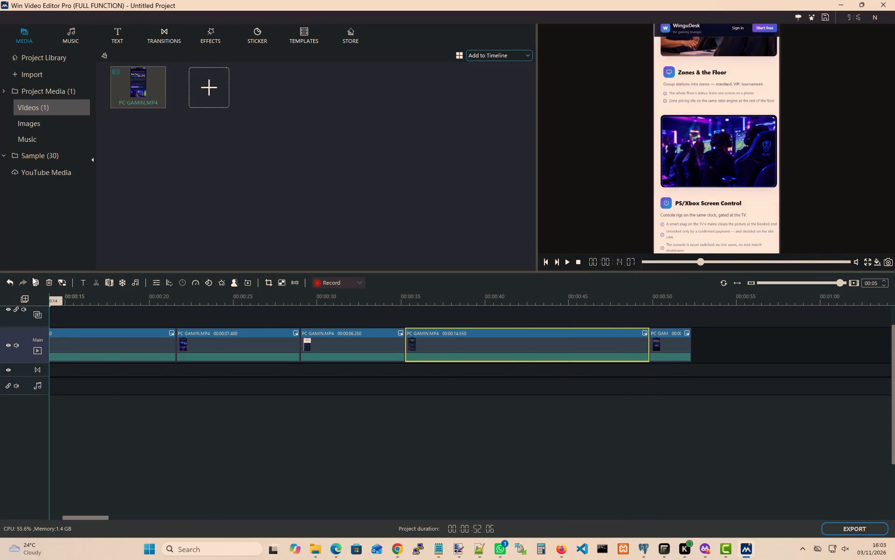
drag(32, 277, 0, 277)
drag(699, 262, 632, 264)
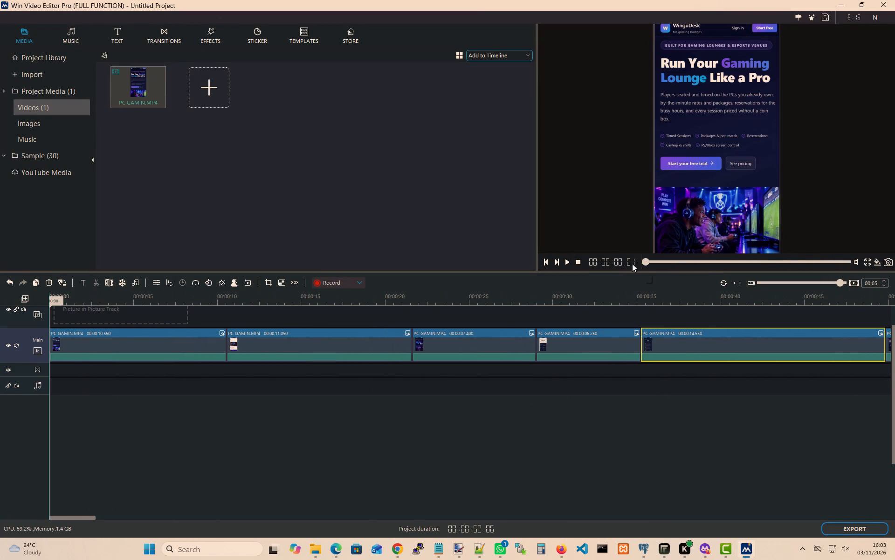
drag(632, 264, 630, 264)
click(568, 266)
click(566, 263)
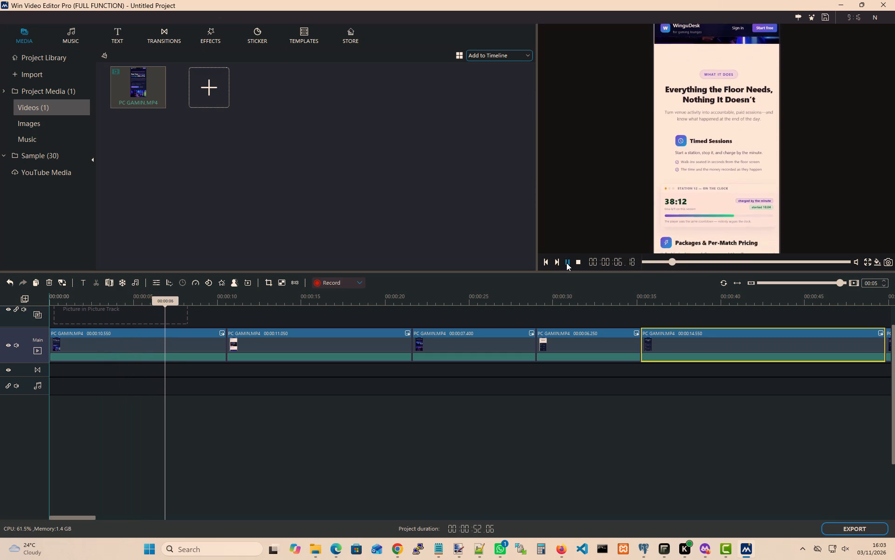
click(566, 263)
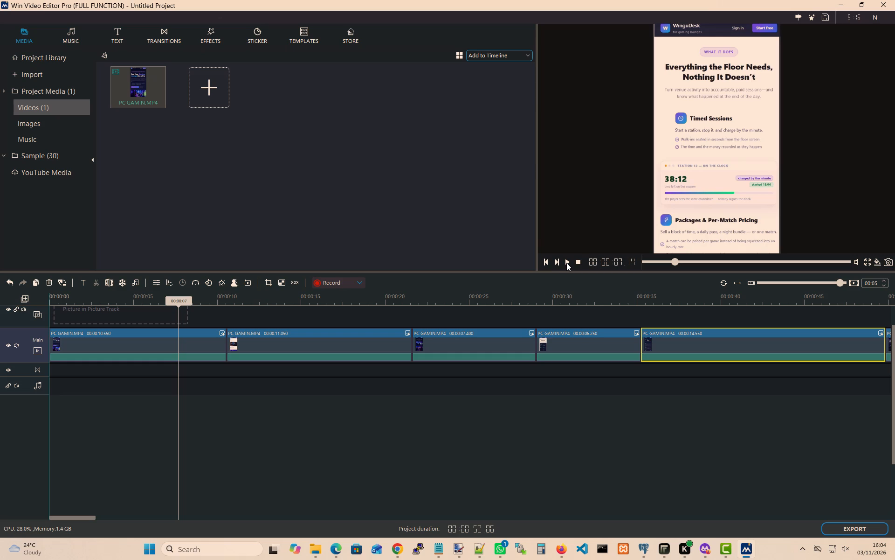
click(566, 263)
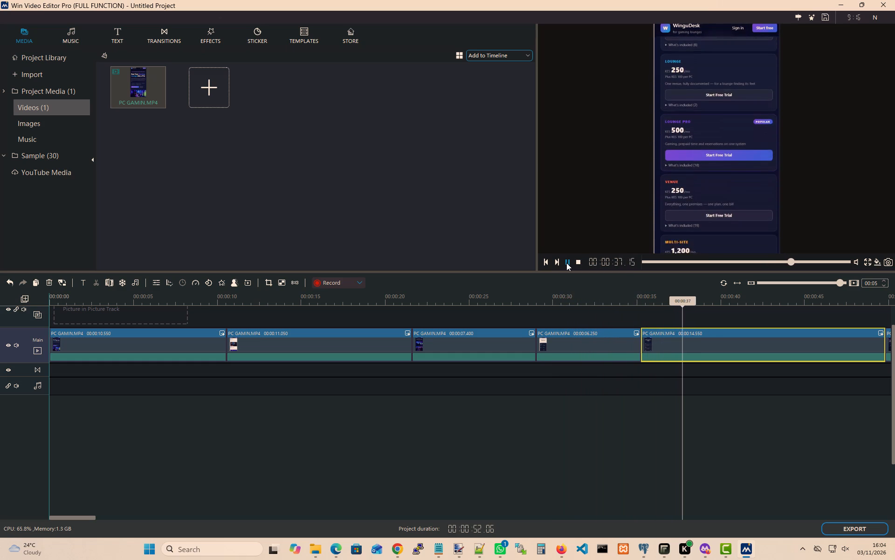
click(566, 263)
Replay the timeline from the start and examine the join between the first and second clips at about 10 seconds.
drag(695, 301, 39, 280)
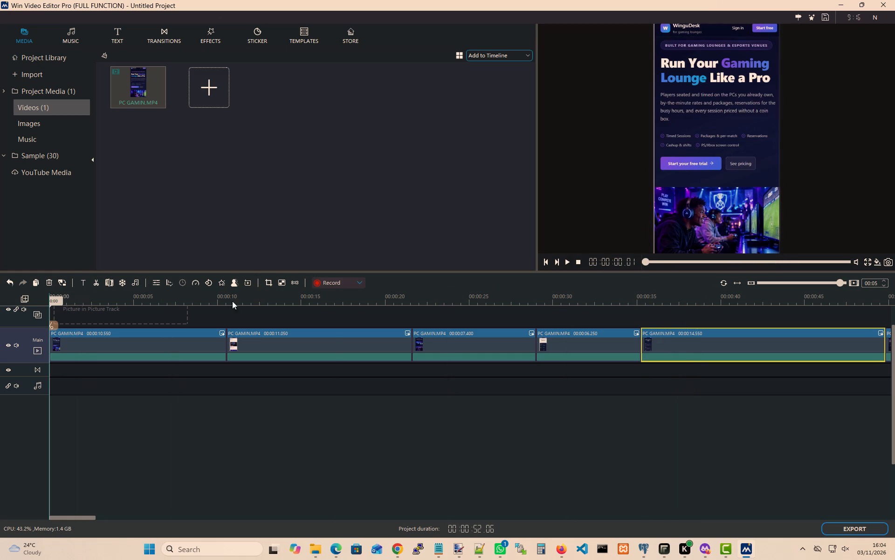
click(565, 264)
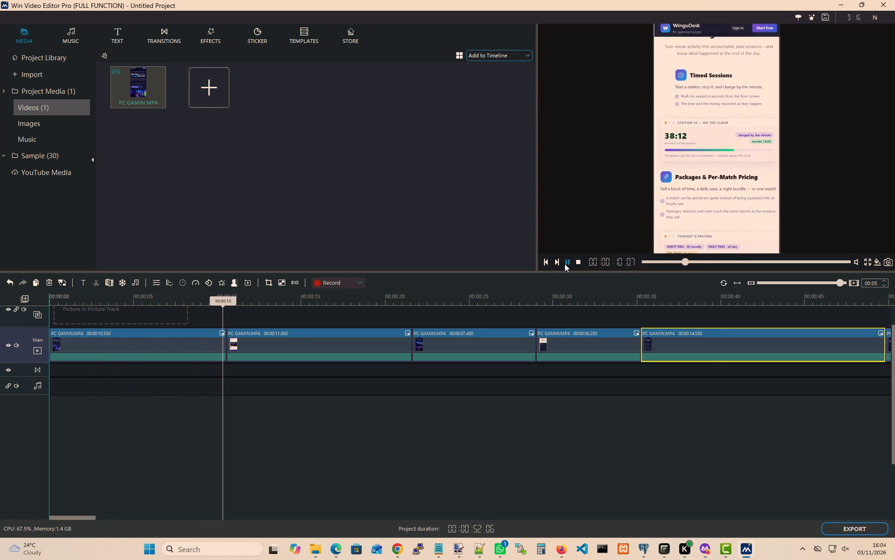
click(565, 264)
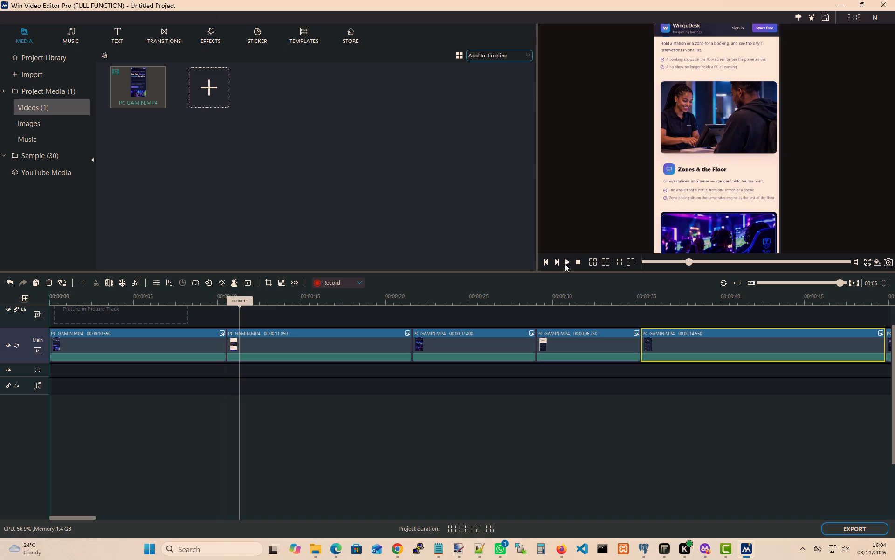
drag(241, 301, 227, 301)
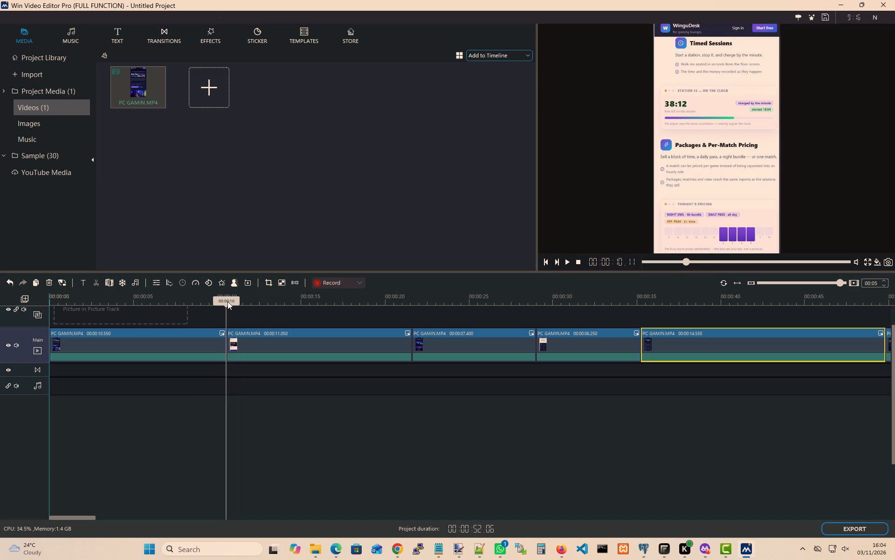
drag(227, 301, 199, 301)
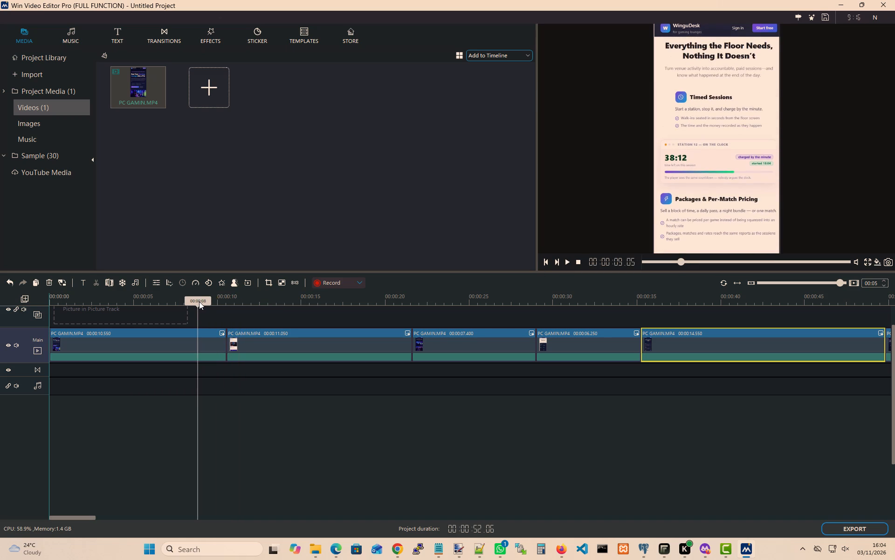
drag(199, 301, 243, 299)
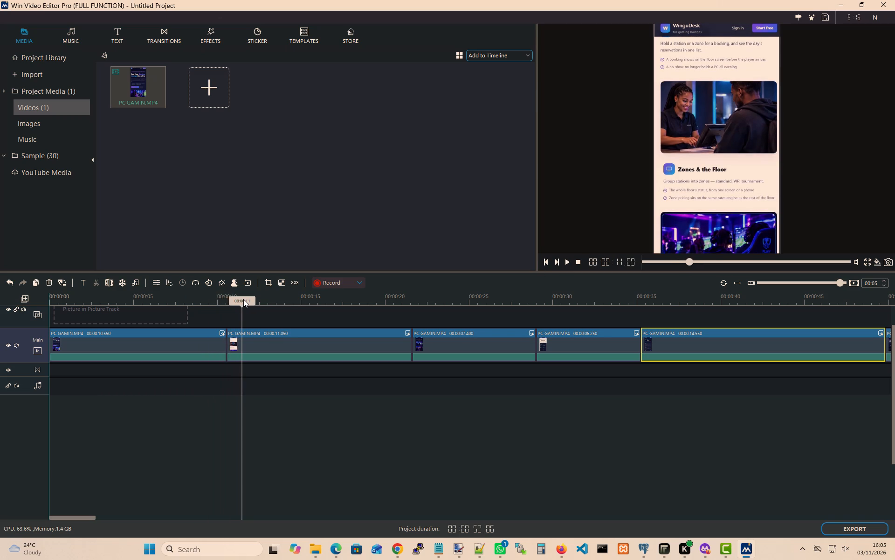
drag(243, 299, 235, 299)
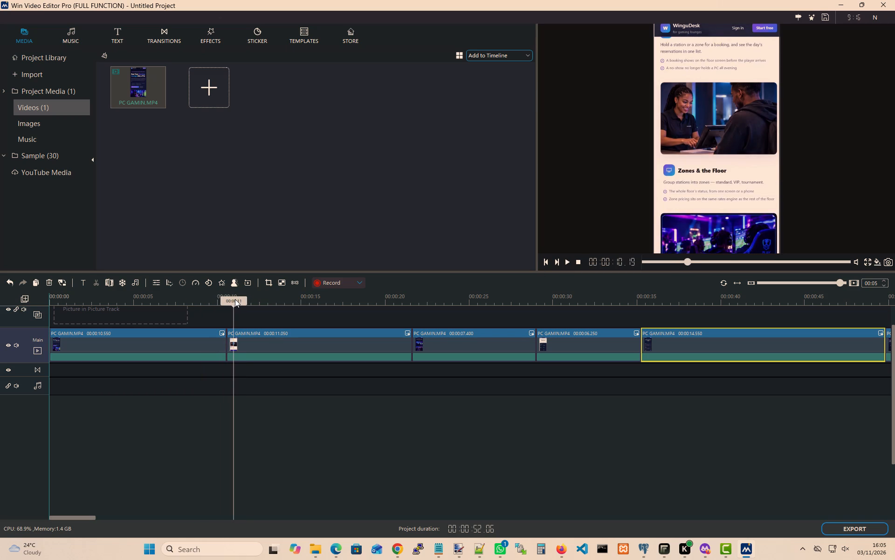
drag(235, 299, 228, 299)
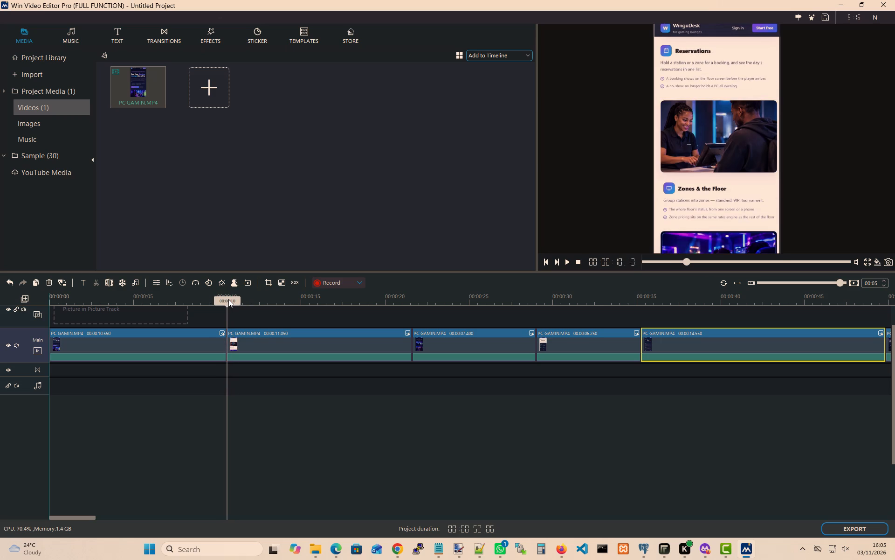
drag(228, 299, 209, 299)
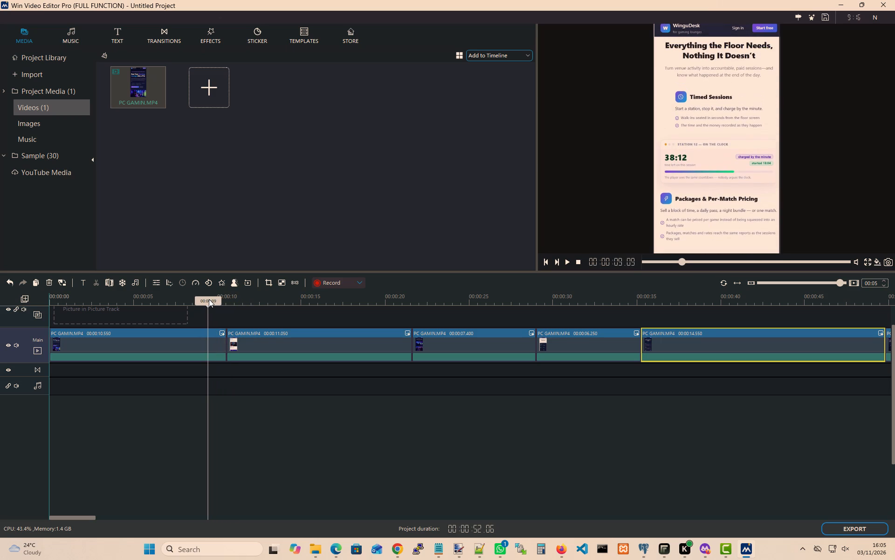
drag(209, 299, 226, 299)
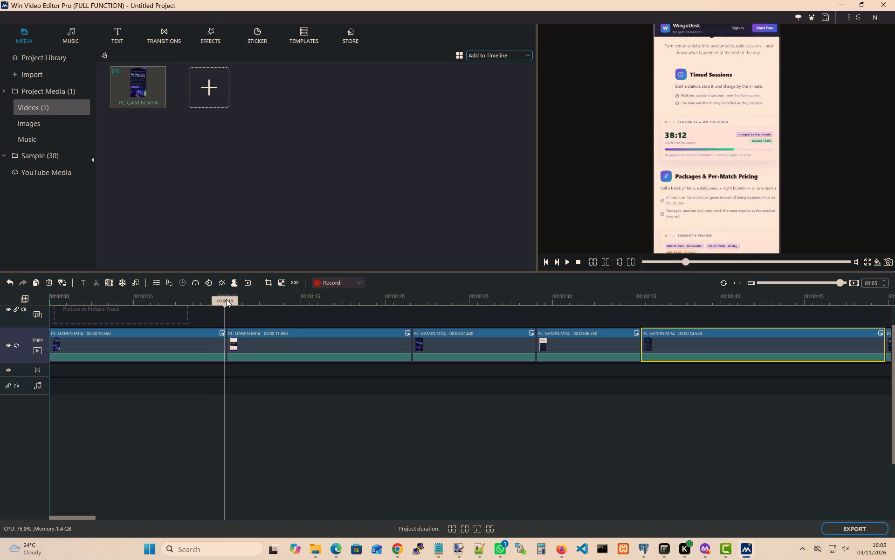
drag(226, 299, 262, 299)
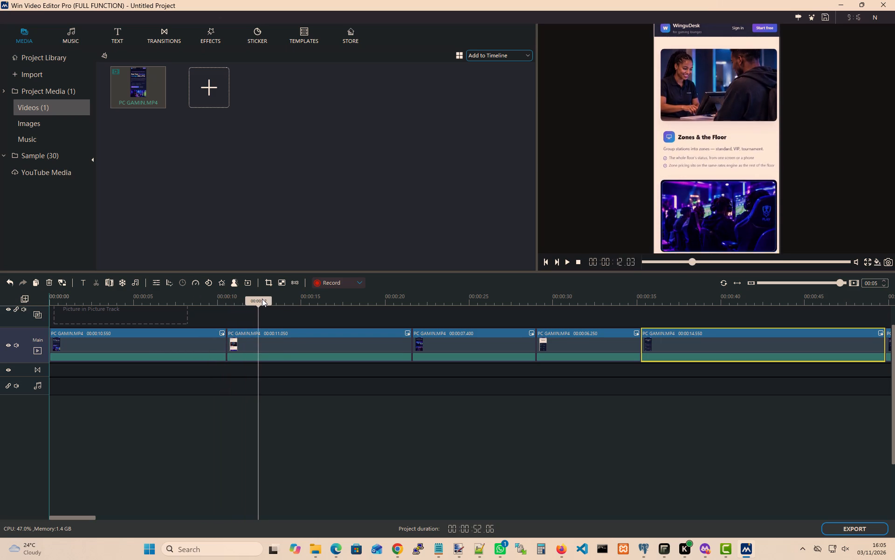
Split the second clip at about 18 seconds, during the PS/Xbox Screen Control section, and delete the part after the split.
drag(262, 299, 345, 304)
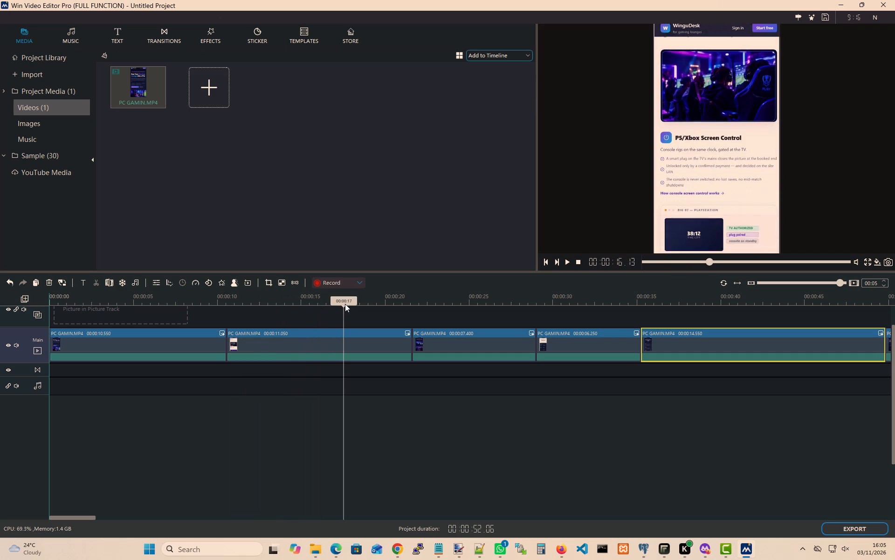
drag(345, 304, 379, 304)
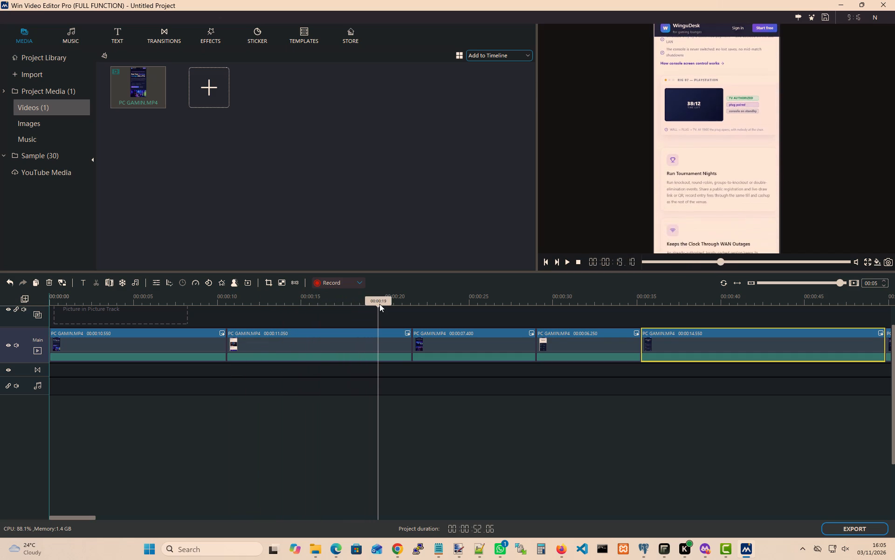
drag(379, 304, 406, 304)
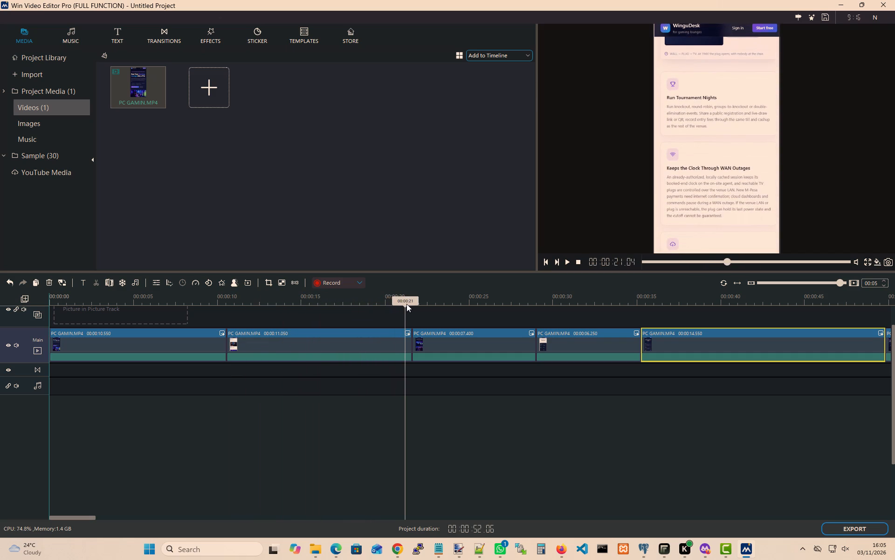
drag(406, 304, 413, 306)
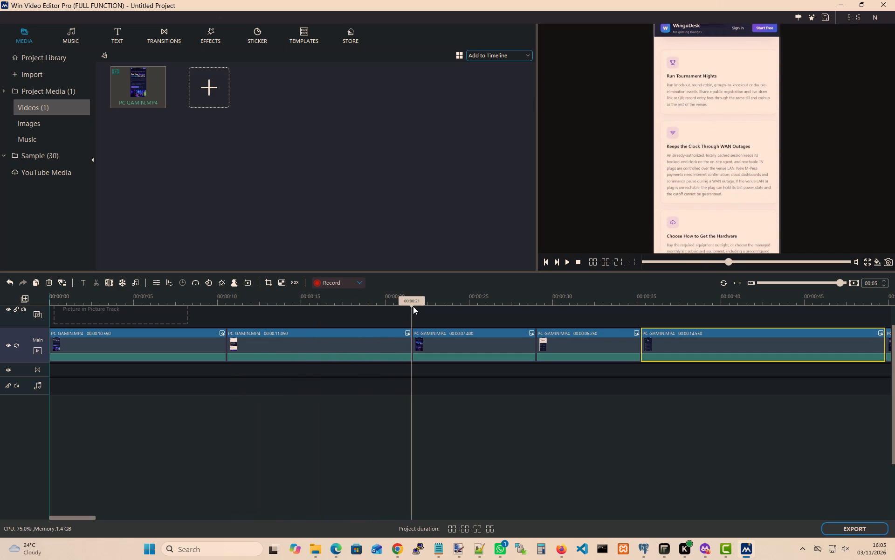
drag(413, 306, 422, 308)
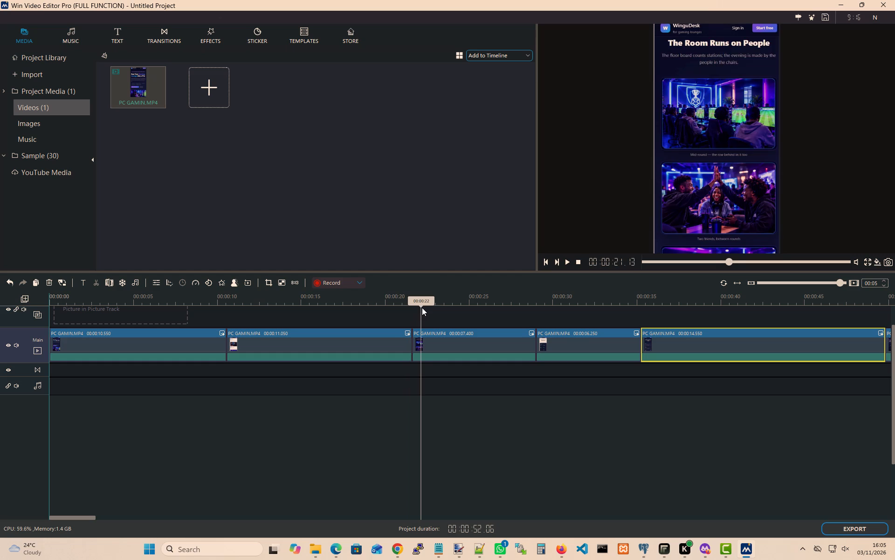
drag(422, 308, 414, 312)
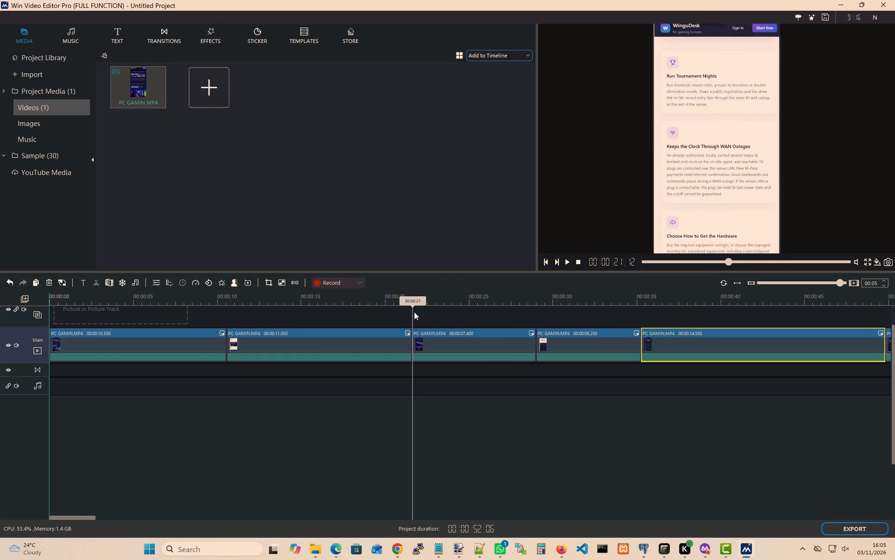
drag(414, 312, 354, 313)
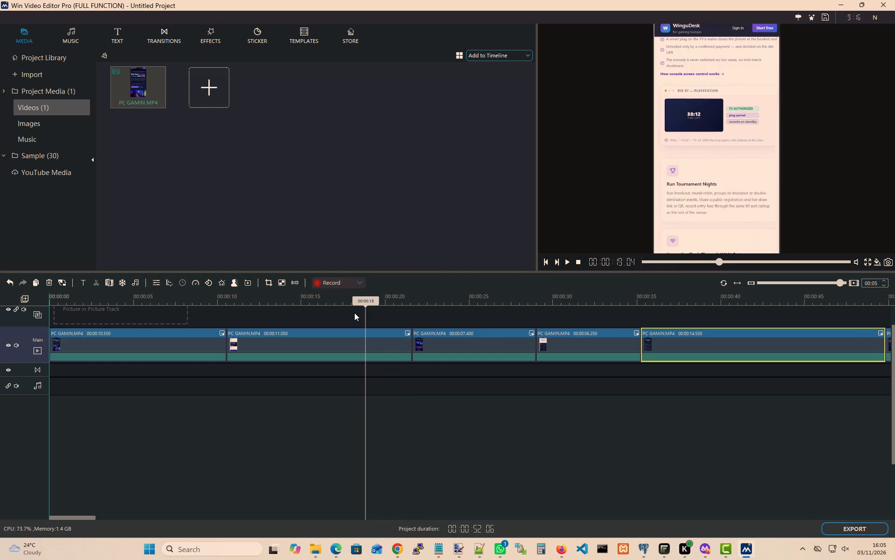
drag(354, 313, 322, 313)
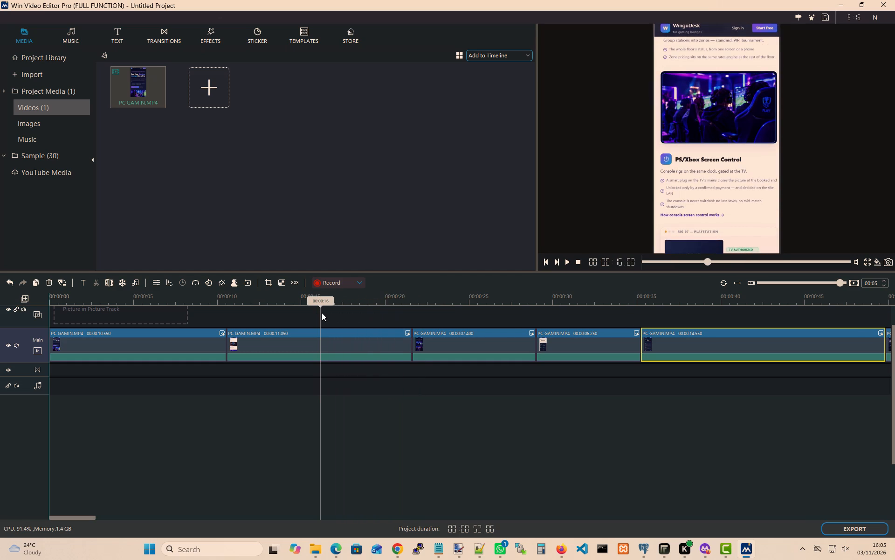
drag(322, 313, 356, 313)
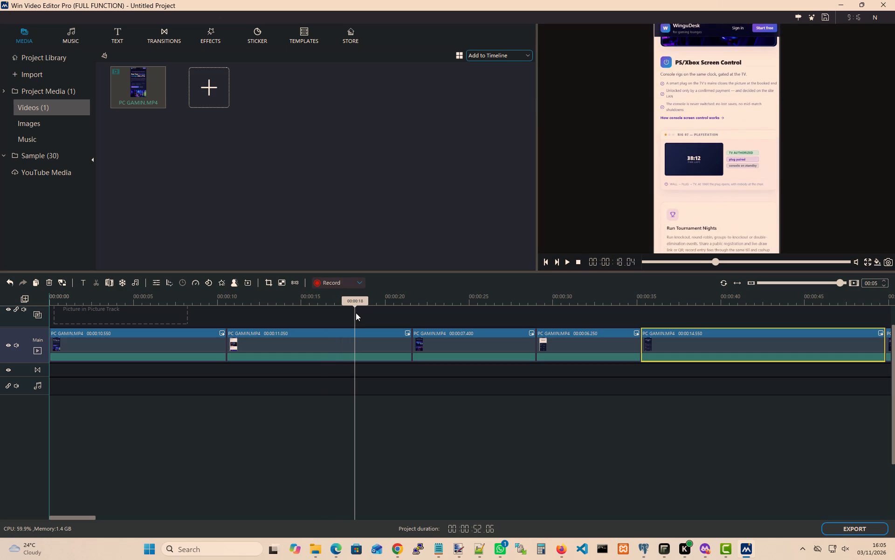
drag(356, 313, 355, 313)
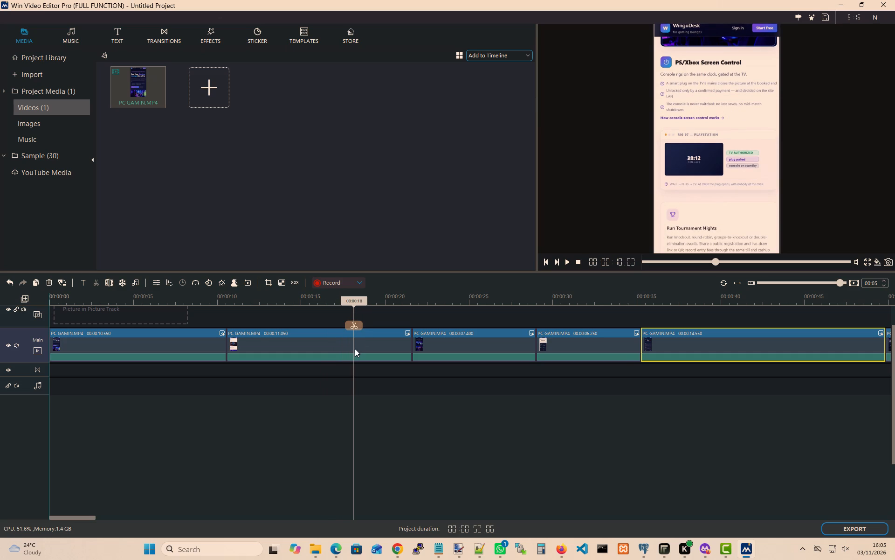
click(360, 349)
click(354, 329)
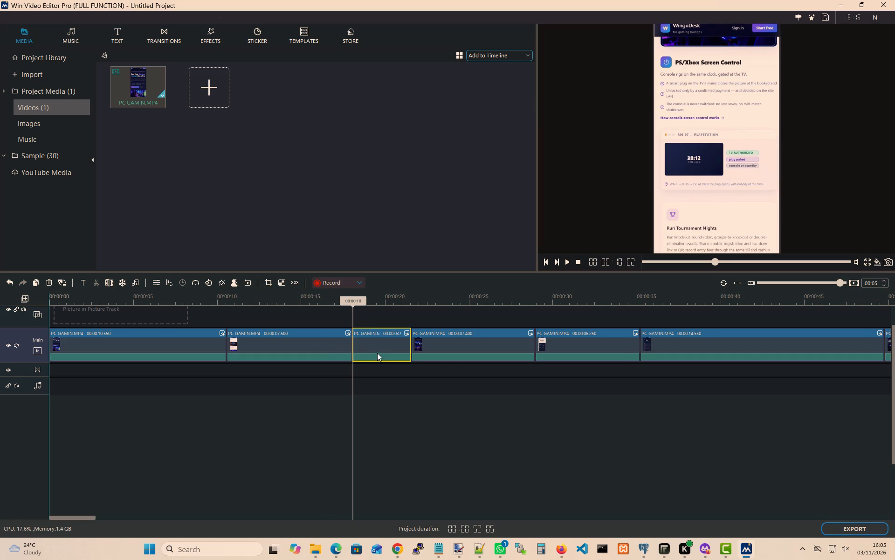
click(378, 350)
key(Delete)
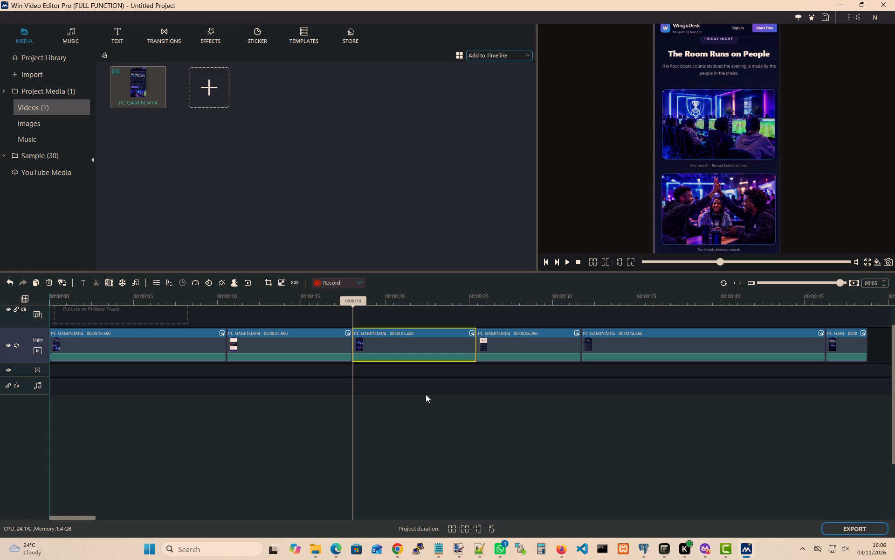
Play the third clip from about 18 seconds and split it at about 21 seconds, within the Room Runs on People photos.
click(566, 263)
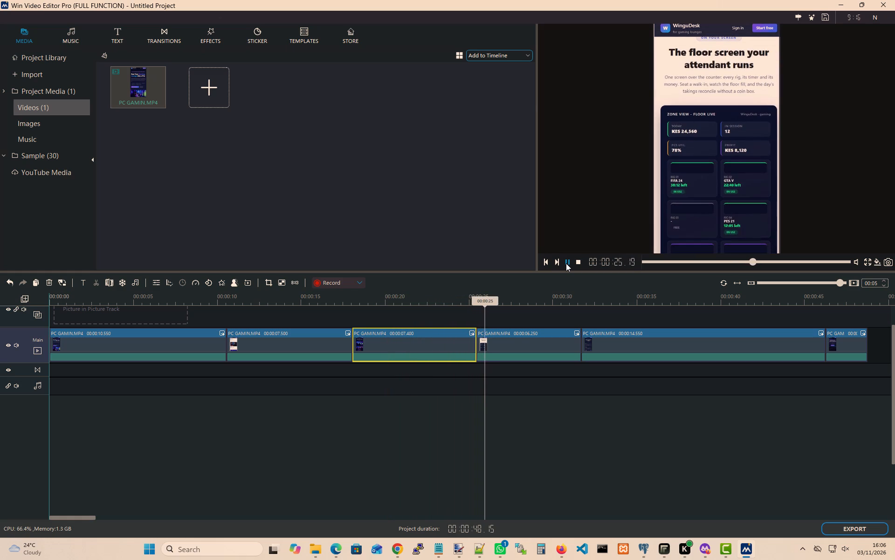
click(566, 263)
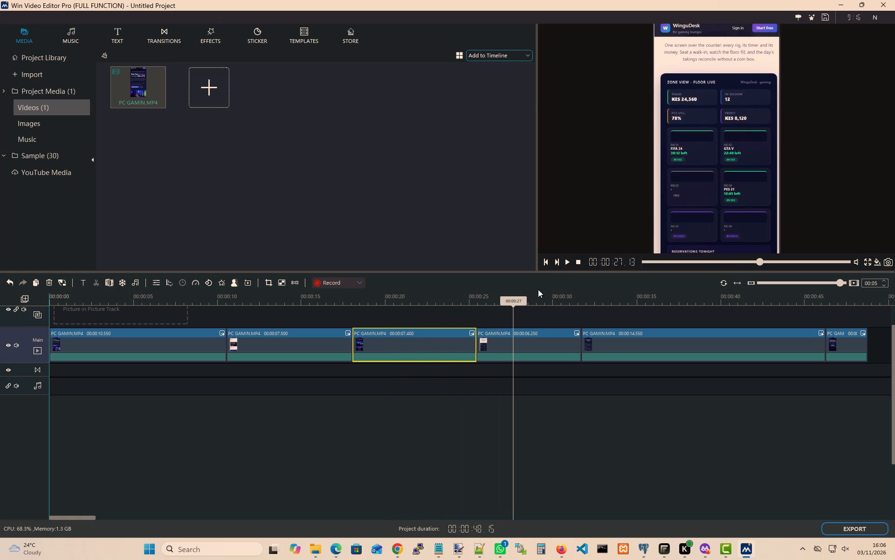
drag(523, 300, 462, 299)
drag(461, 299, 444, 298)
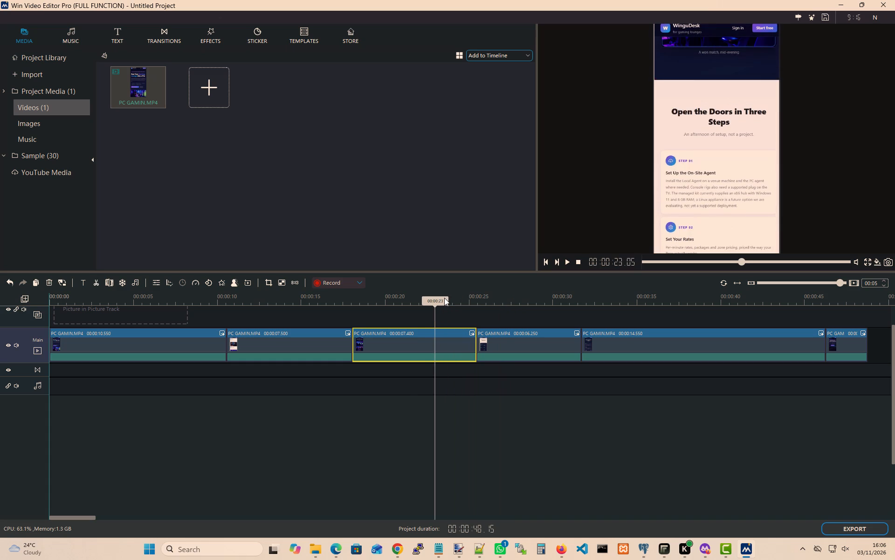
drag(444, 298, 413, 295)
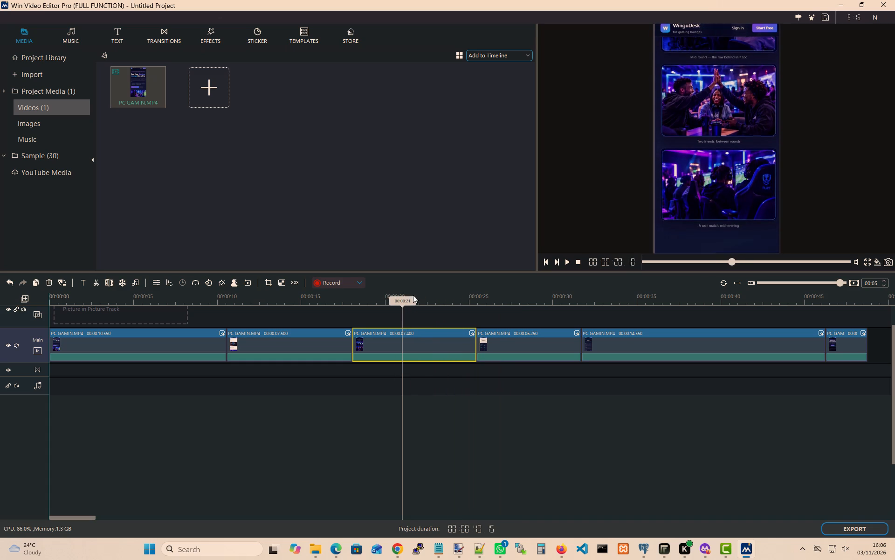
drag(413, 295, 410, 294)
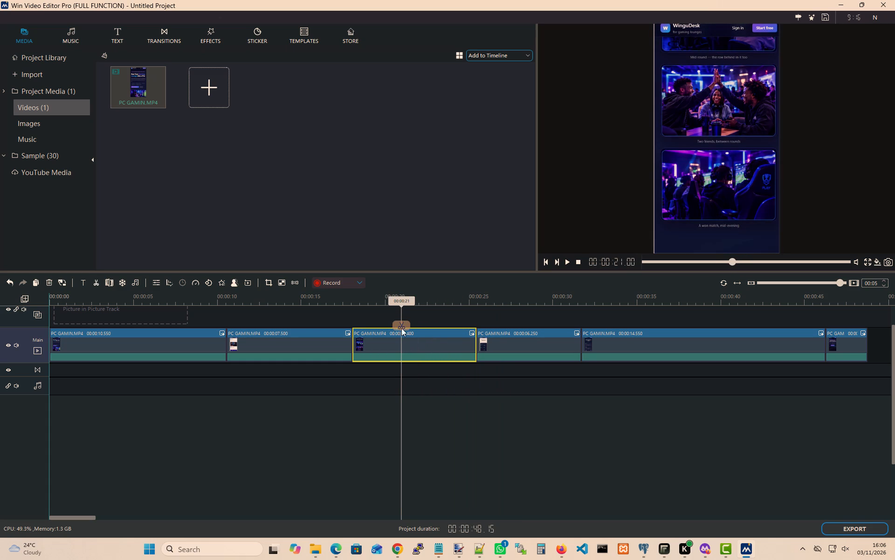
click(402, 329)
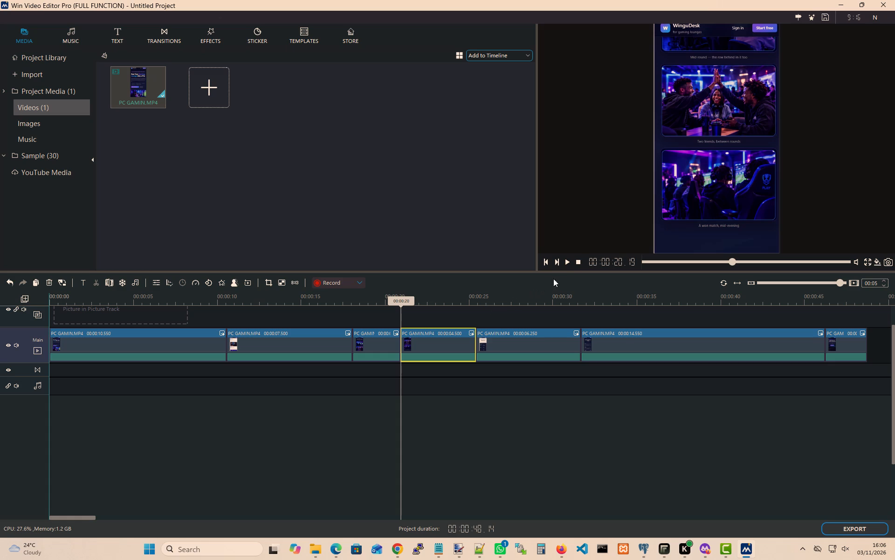
Replay from about 18 to 29 seconds and examine the passage from the lounge photos through Open the Doors to the floor screen section.
click(569, 265)
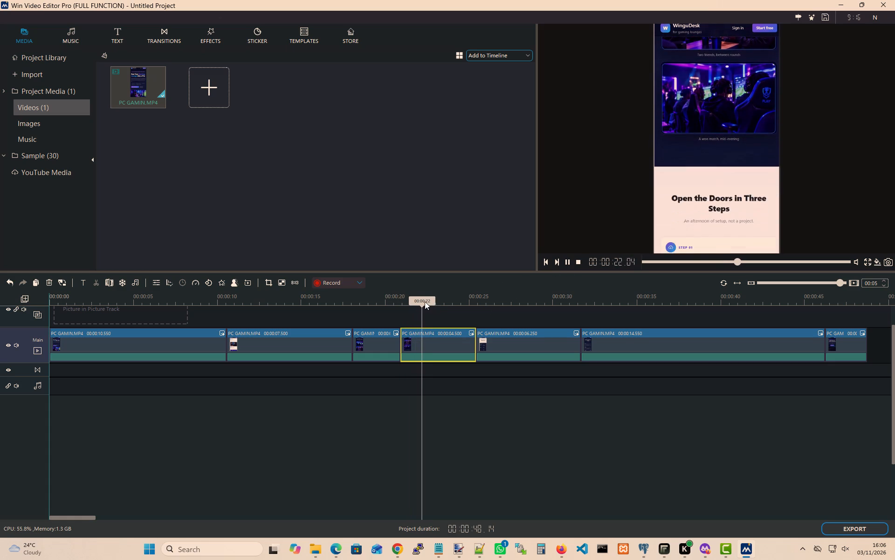
click(432, 300)
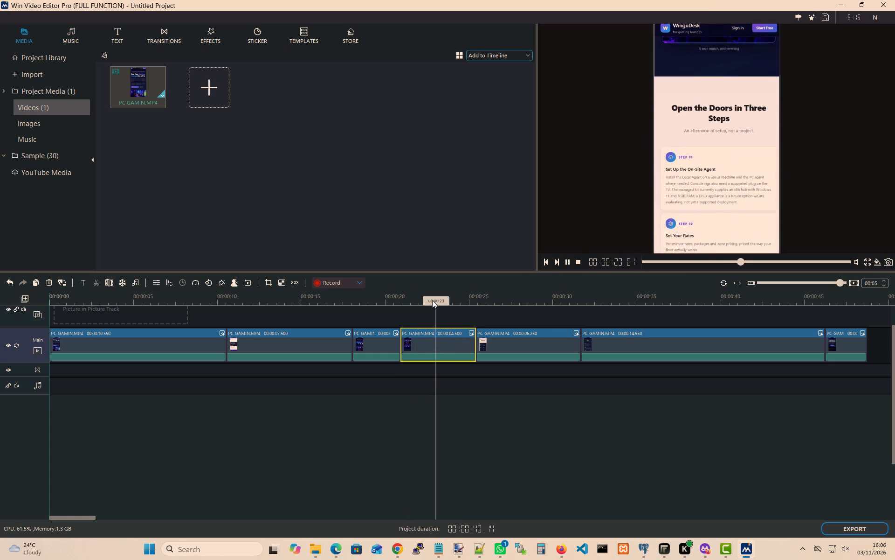
click(450, 302)
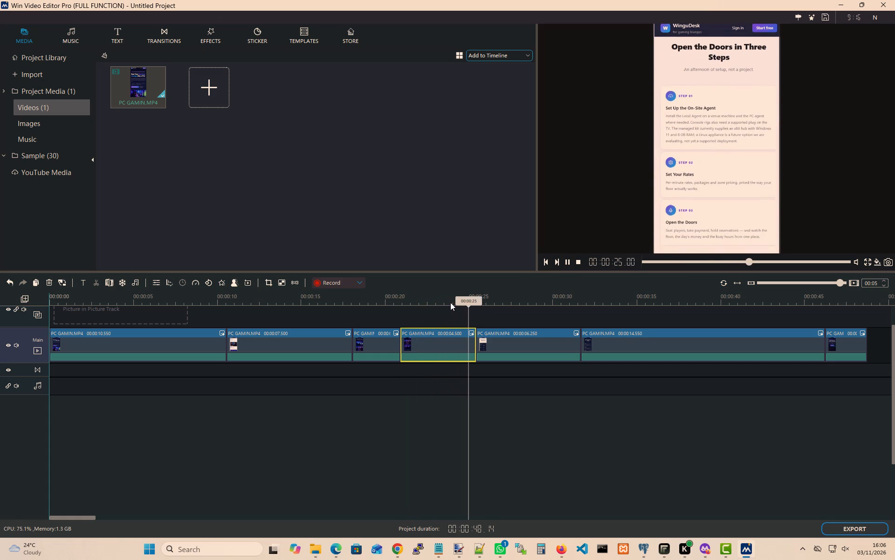
click(452, 303)
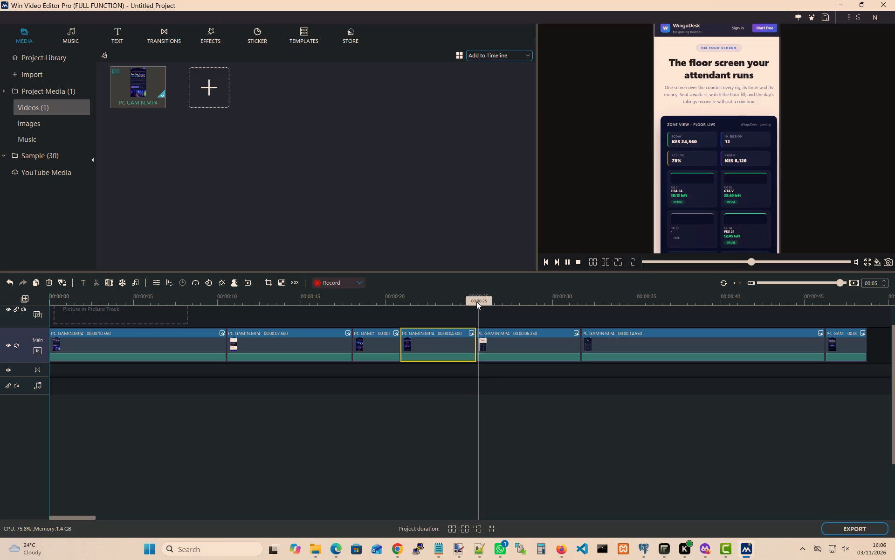
click(569, 265)
drag(503, 300, 500, 300)
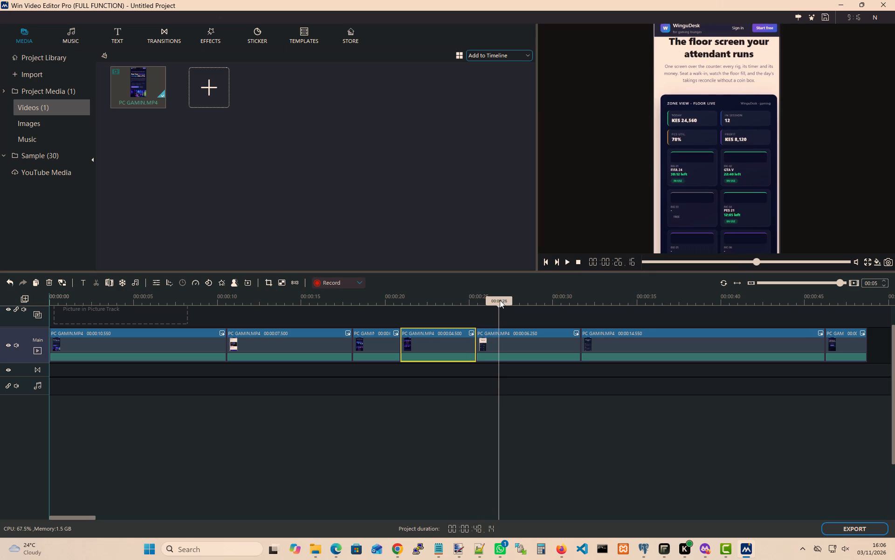
drag(500, 300, 351, 295)
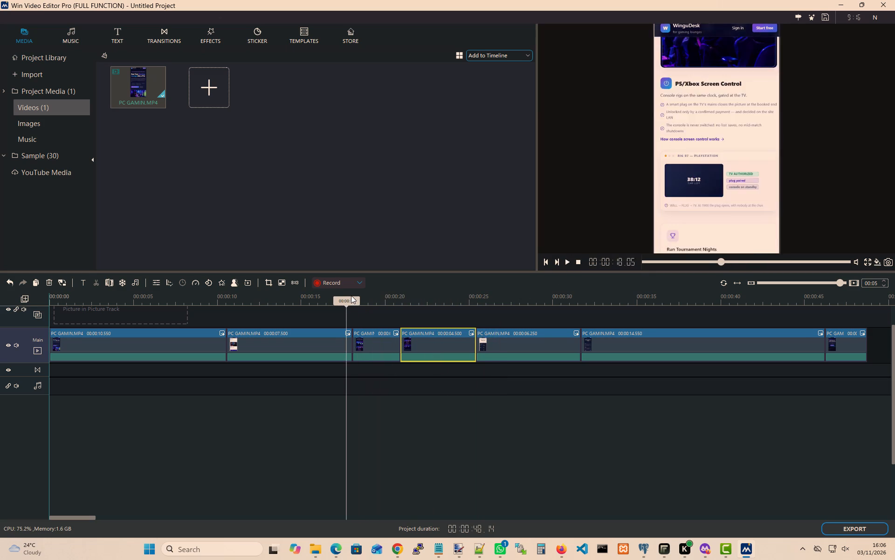
drag(351, 295, 361, 294)
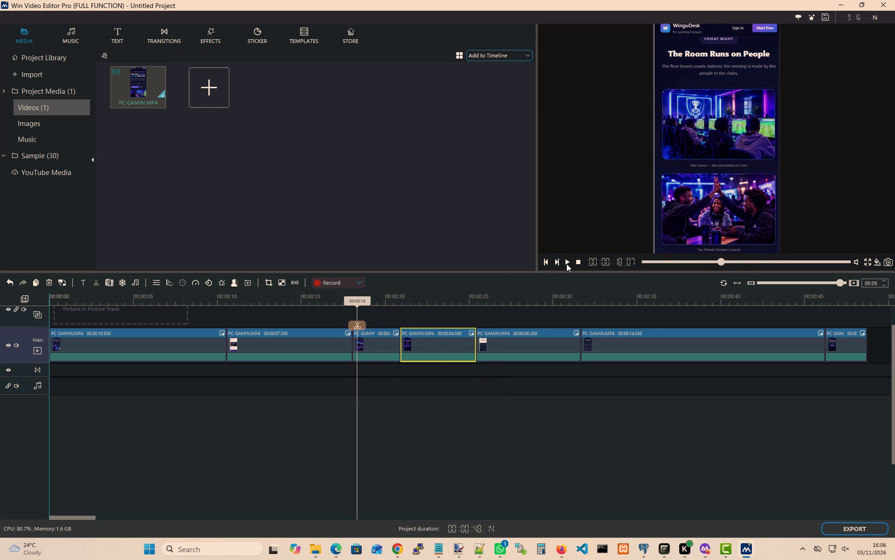
click(566, 264)
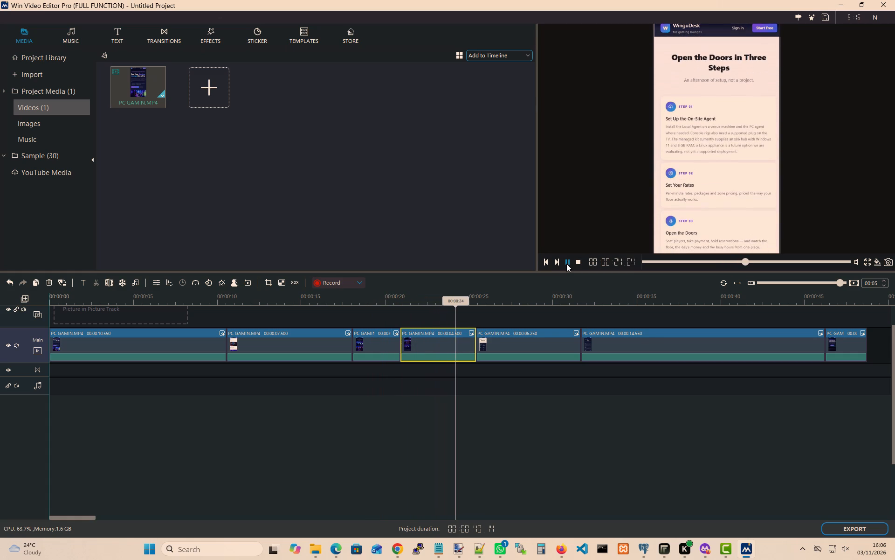
click(566, 264)
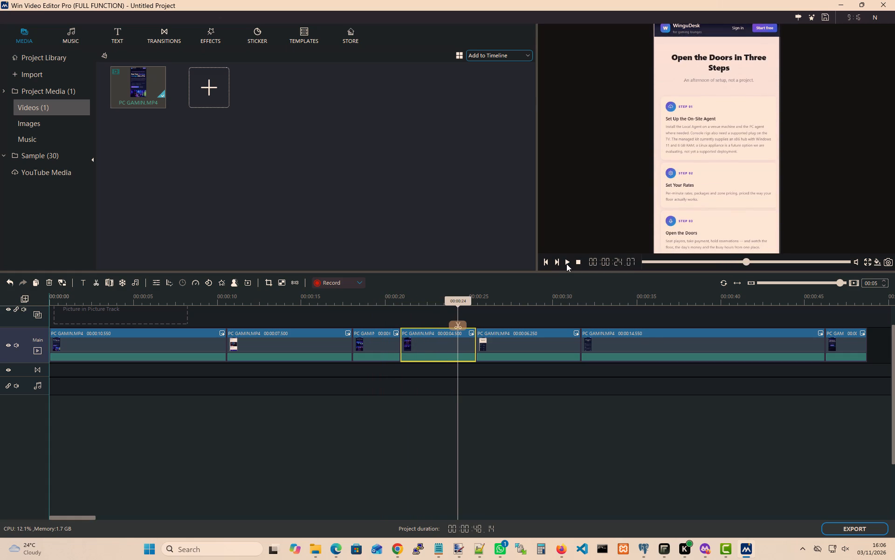
click(566, 264)
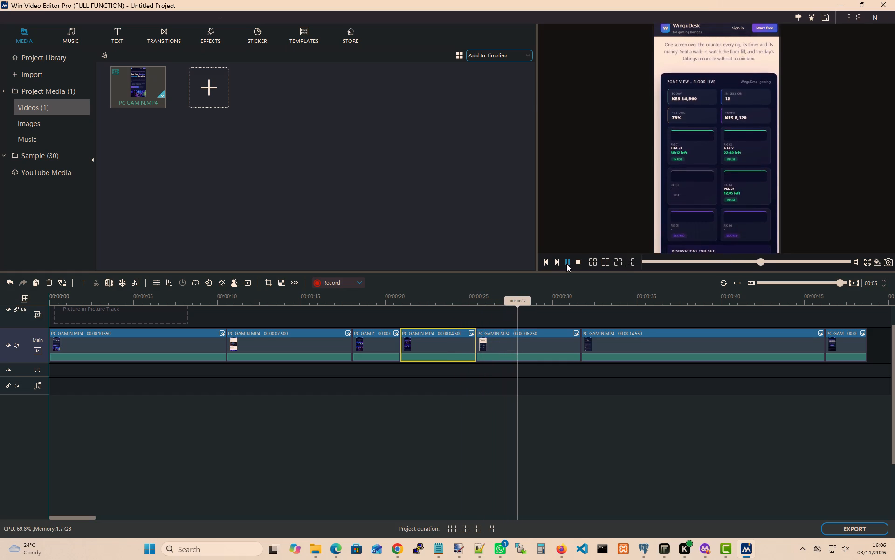
click(566, 264)
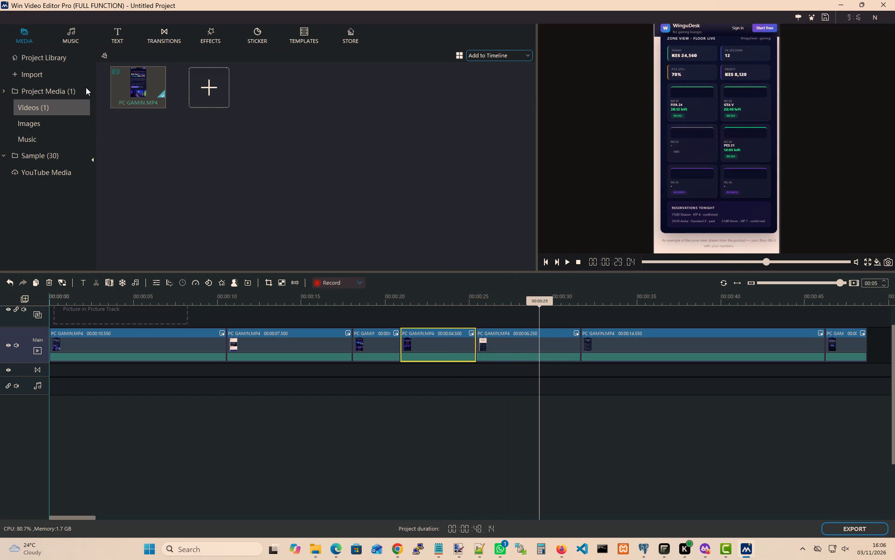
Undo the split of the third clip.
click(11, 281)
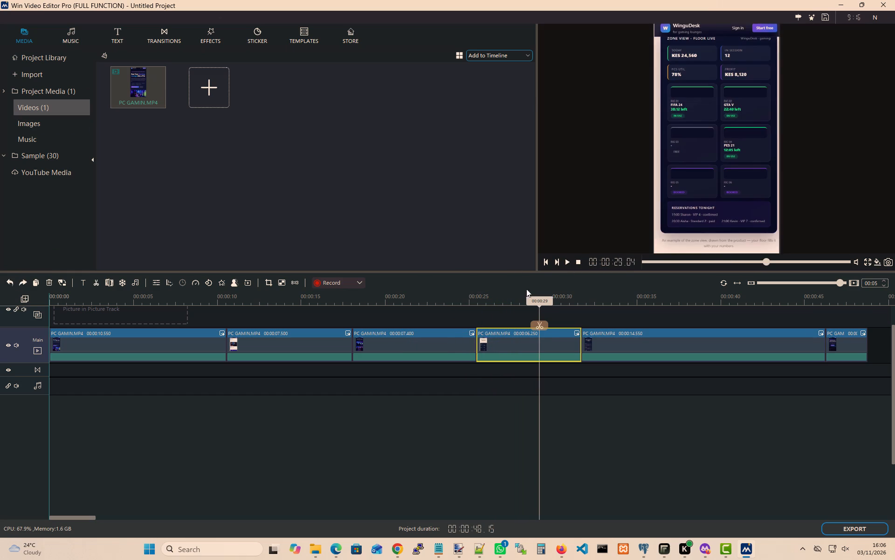
Play the timeline from about 29 seconds through the pricing section to about 46 seconds.
click(541, 301)
drag(527, 301, 464, 301)
right_drag(521, 301, 514, 301)
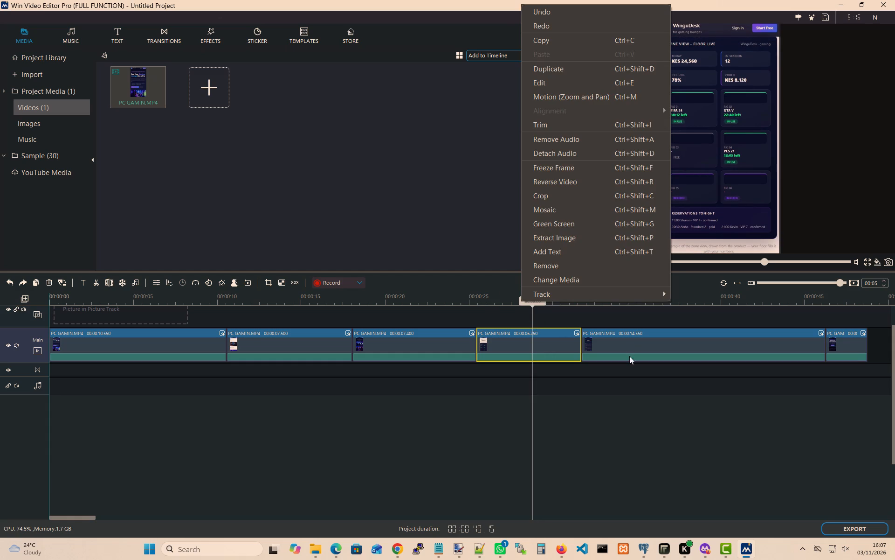
double_click(629, 385)
click(569, 261)
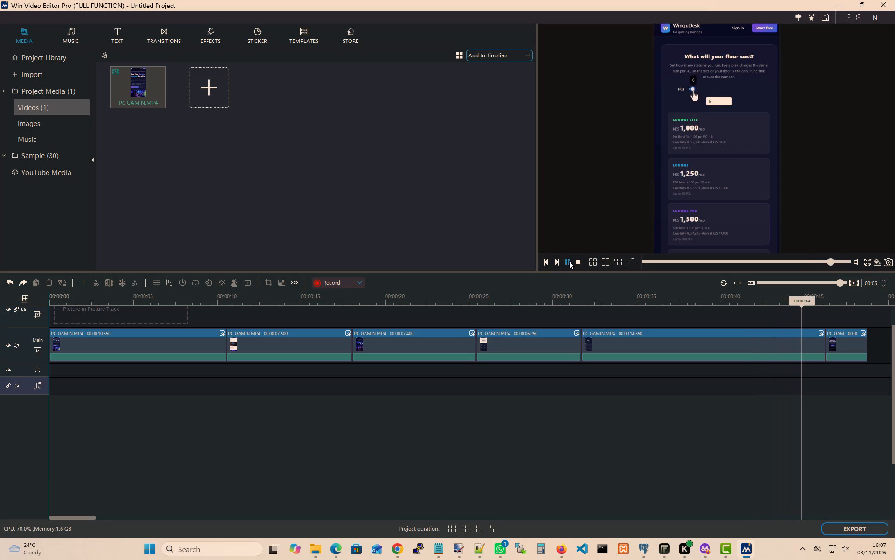
click(569, 261)
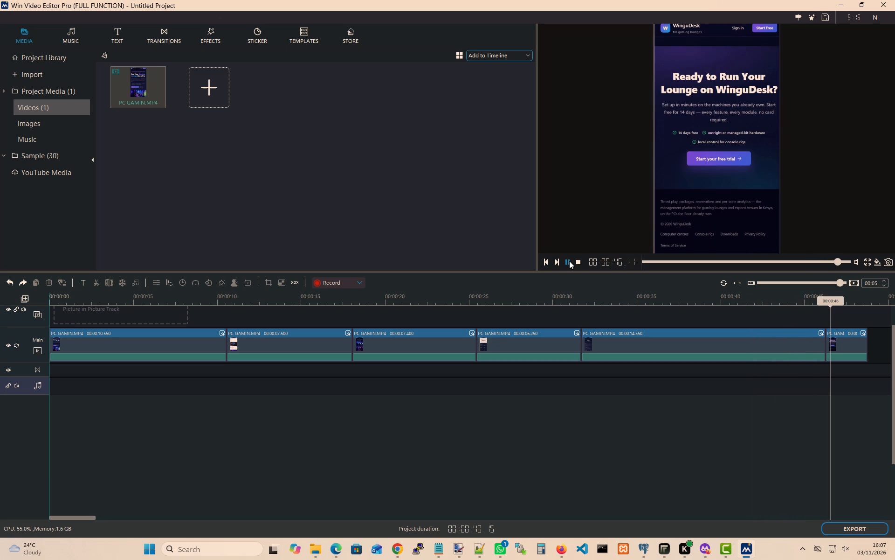
Replay the timeline from about 41 seconds, in the floor cost pricing section, through to the end.
drag(827, 303, 809, 303)
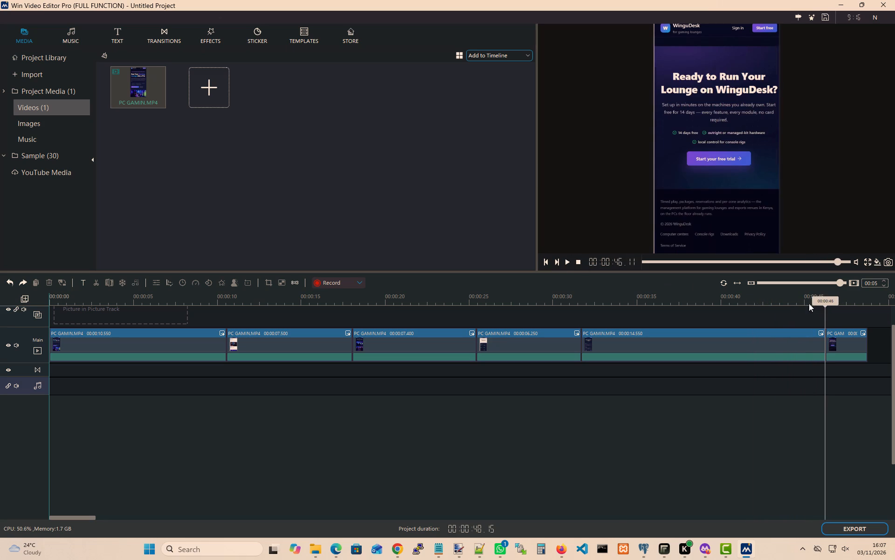
drag(809, 303, 740, 308)
click(566, 268)
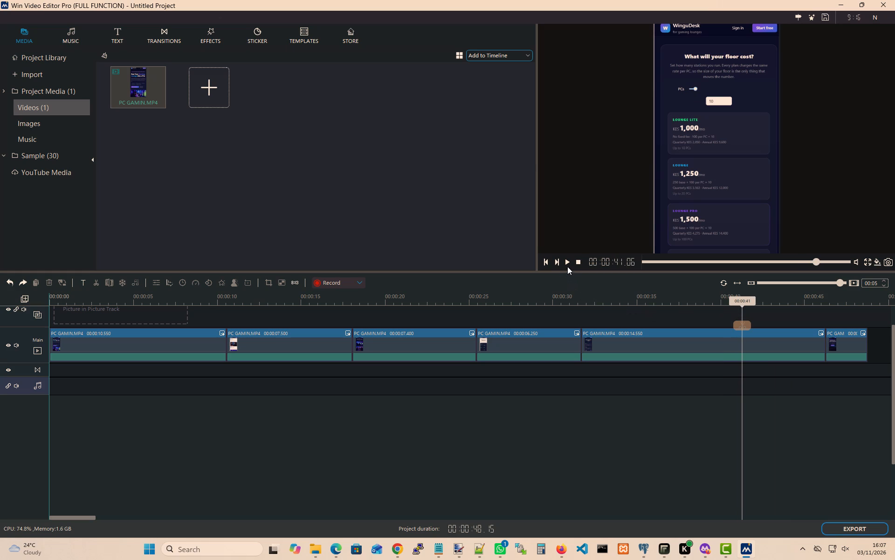
click(567, 263)
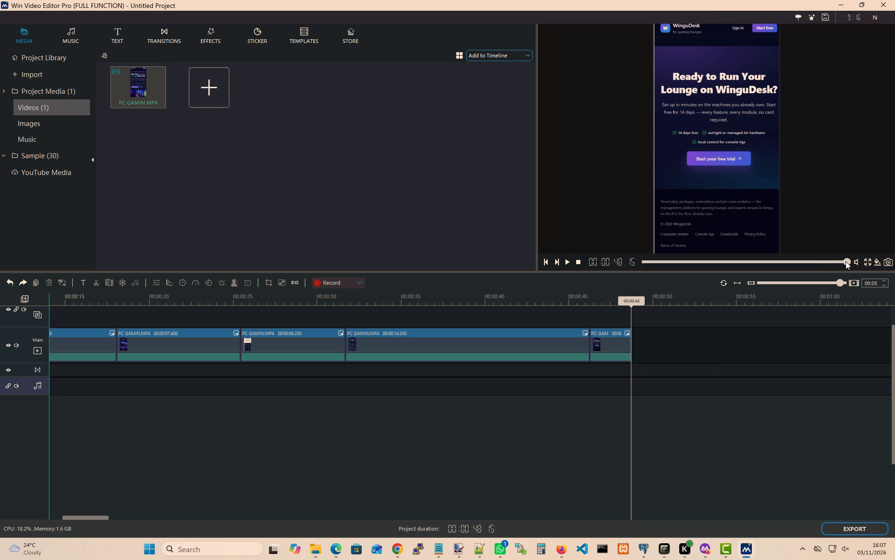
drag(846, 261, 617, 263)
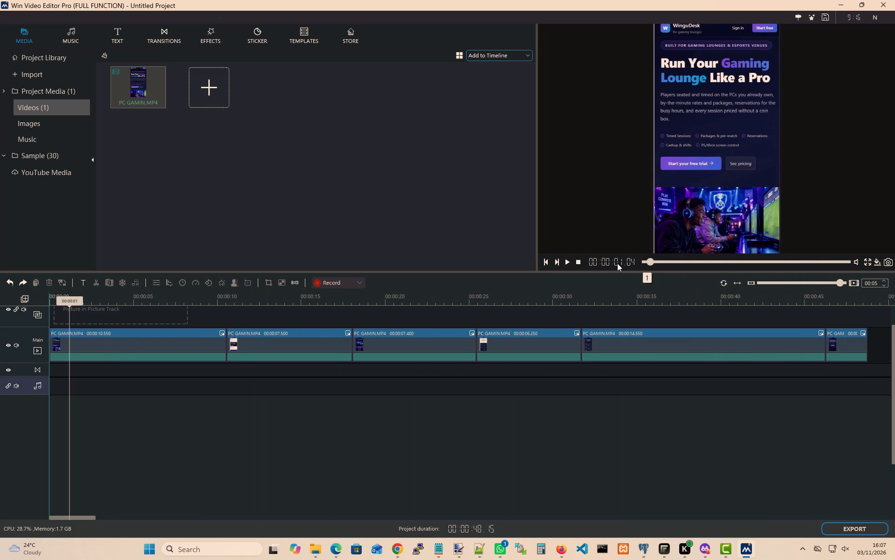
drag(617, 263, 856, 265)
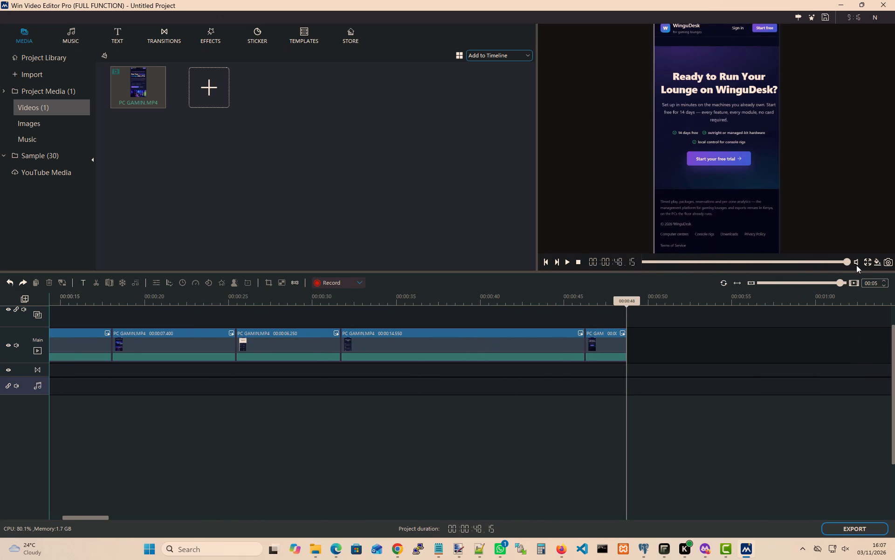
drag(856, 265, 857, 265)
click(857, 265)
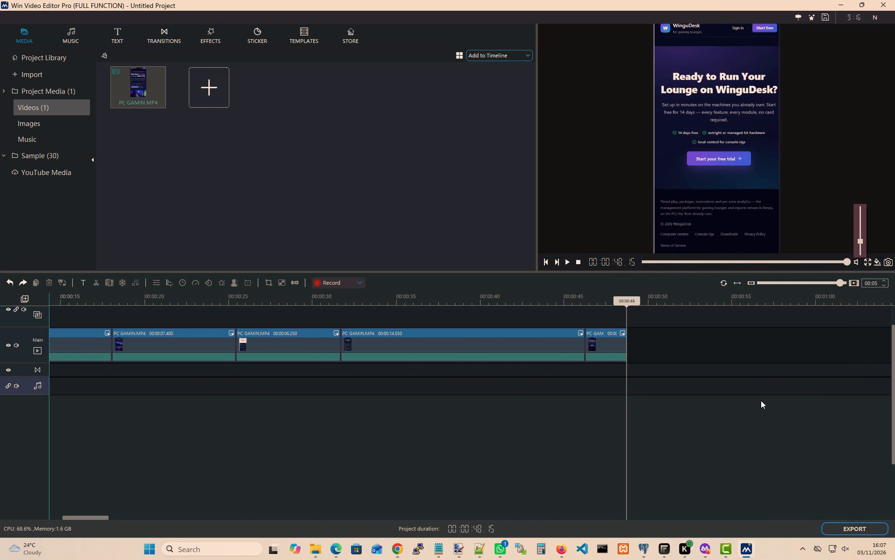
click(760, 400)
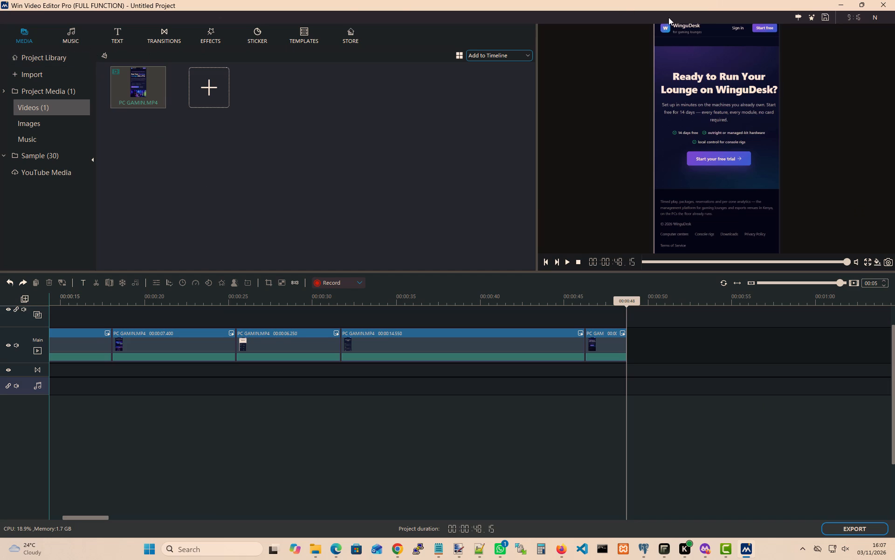
Save the project as WinguDesk PC Gaming in the Documents > VideoWinSoft > project folder.
click(824, 16)
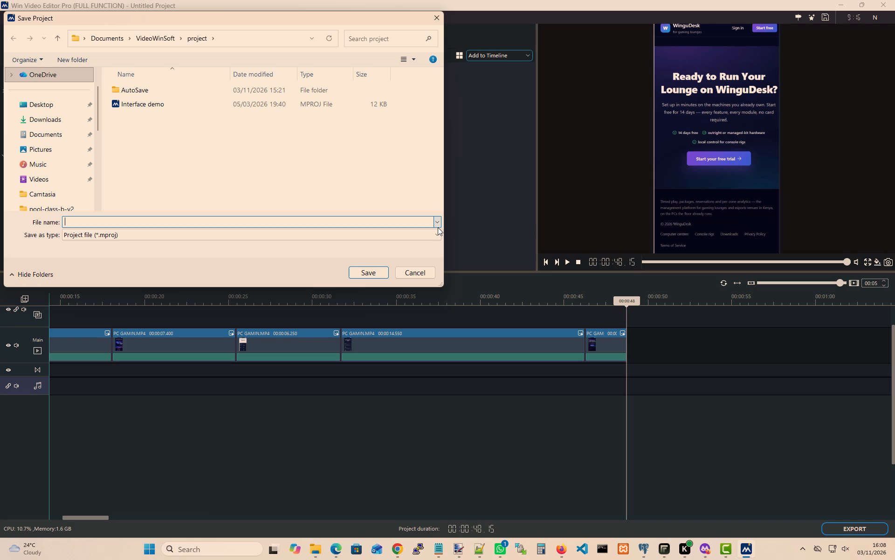
click(133, 223)
key(shift+w)
key(i)
key(n)
text(gu)
text(Des)
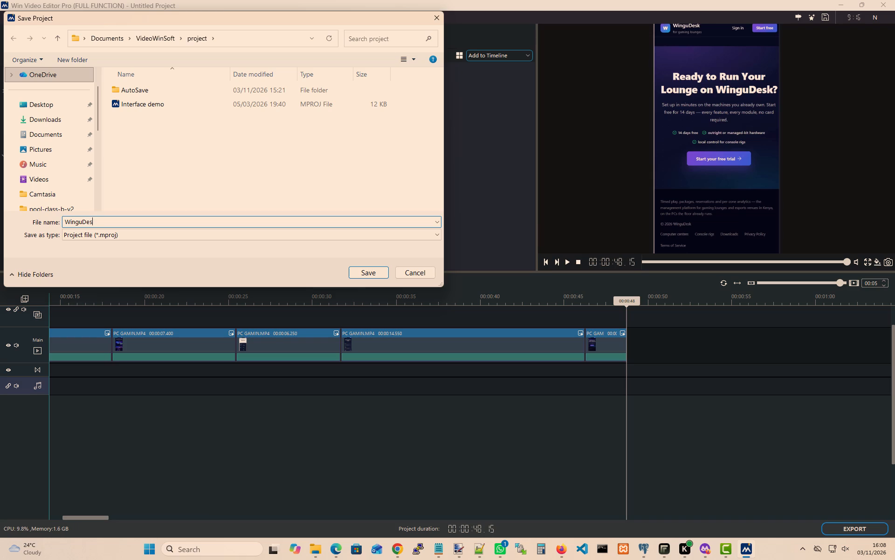
text(k PC Gaming)
click(368, 273)
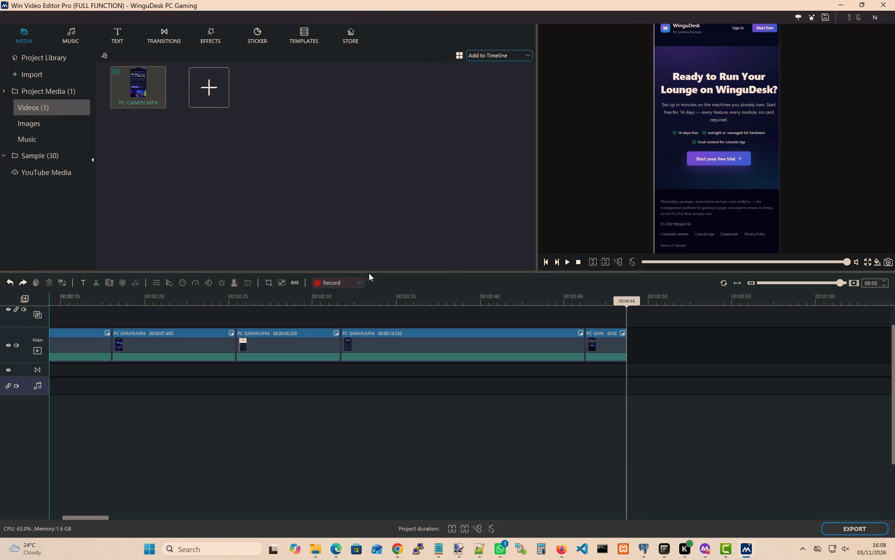
Minimise Win Video Editor Pro and return to the browser window.
drag(893, 343, 894, 314)
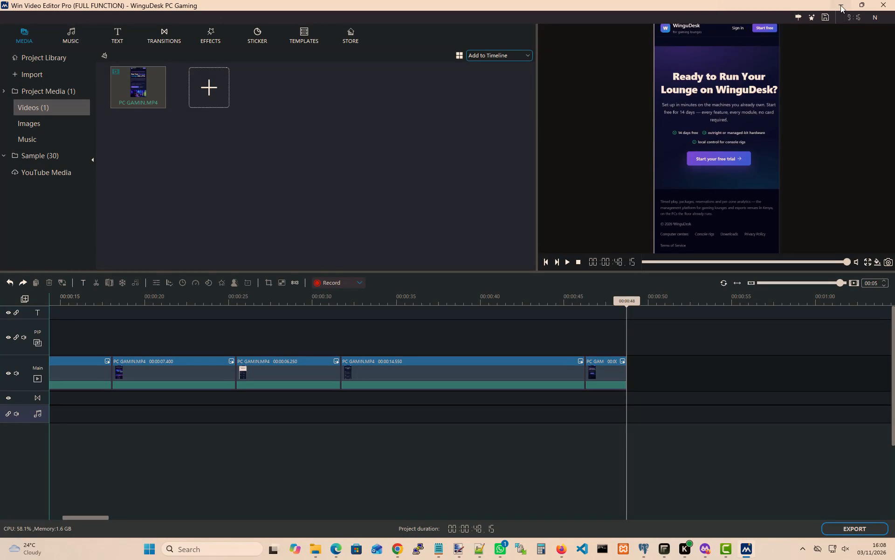
click(840, 5)
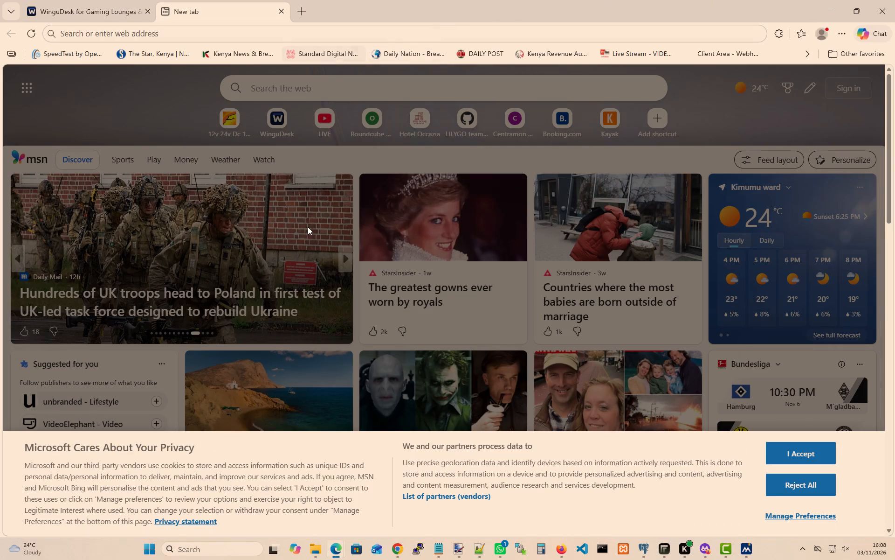
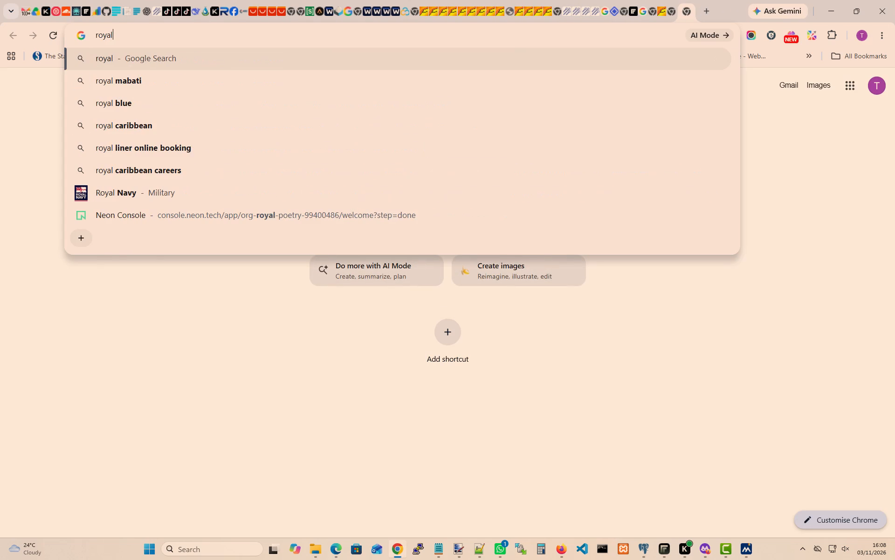
Search Google for royalty free music.
text(ty fr)
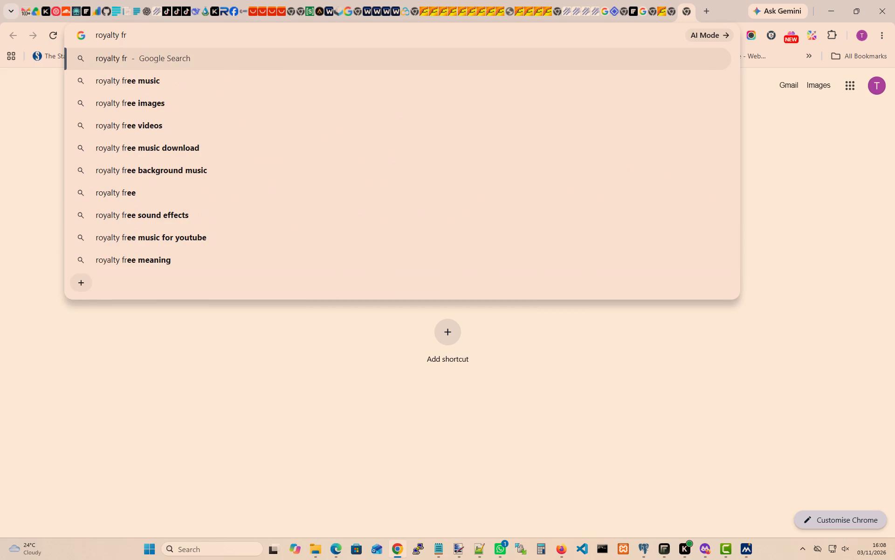
text(ee)
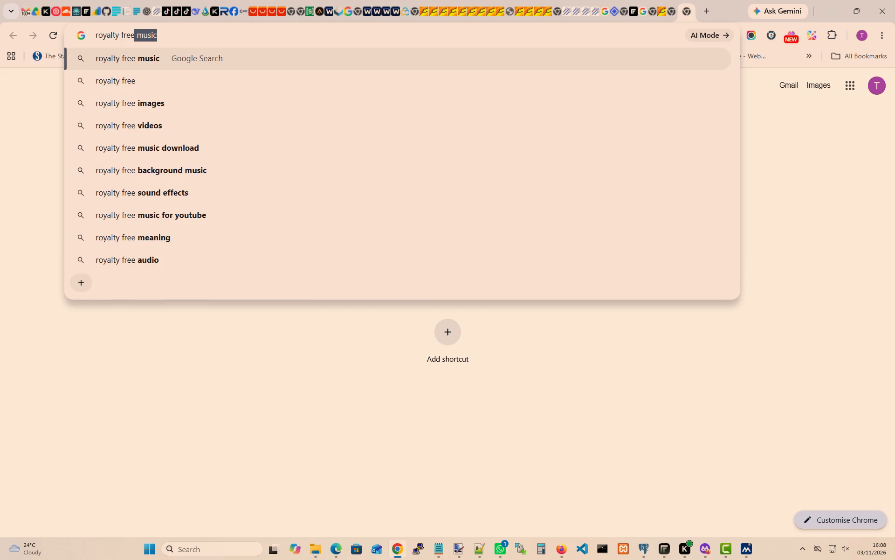
key(Return)
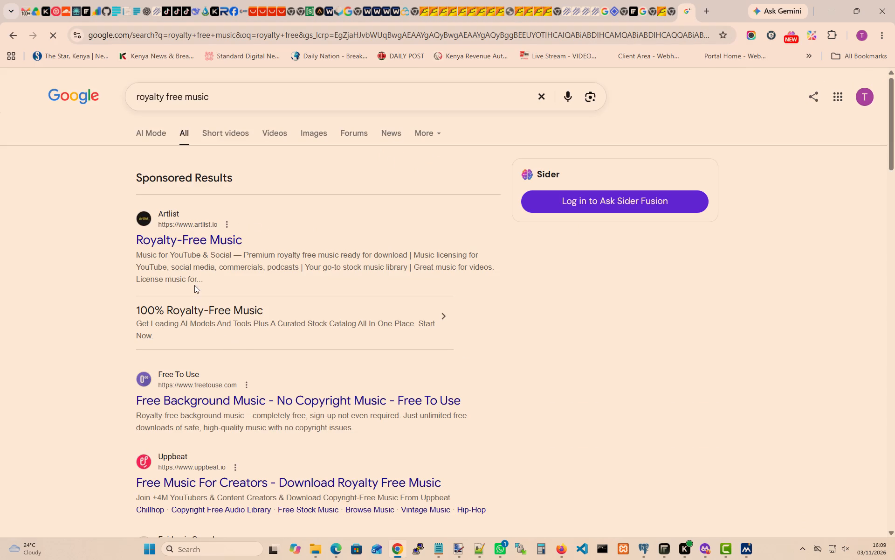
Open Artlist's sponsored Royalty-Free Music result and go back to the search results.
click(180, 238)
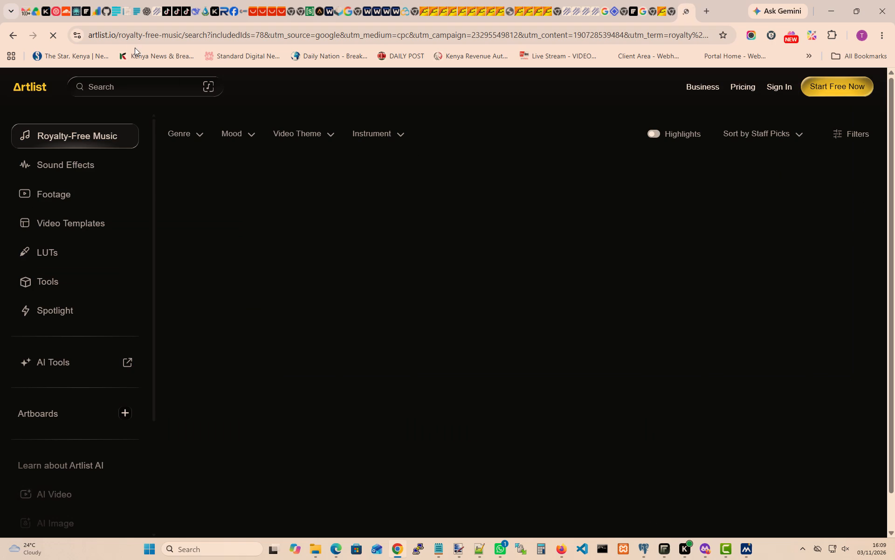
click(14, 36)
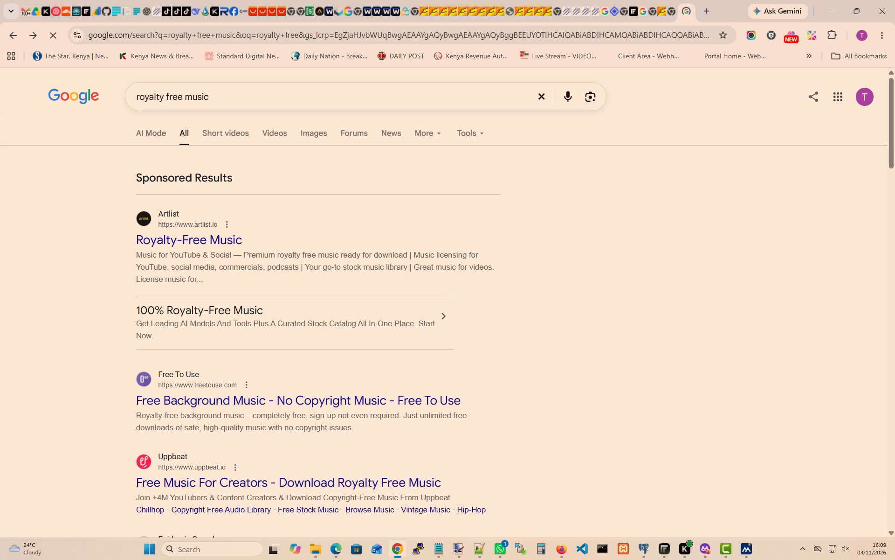
Open the Free To Use result for free background music with no copyright from the sponsored results.
drag(891, 131, 892, 162)
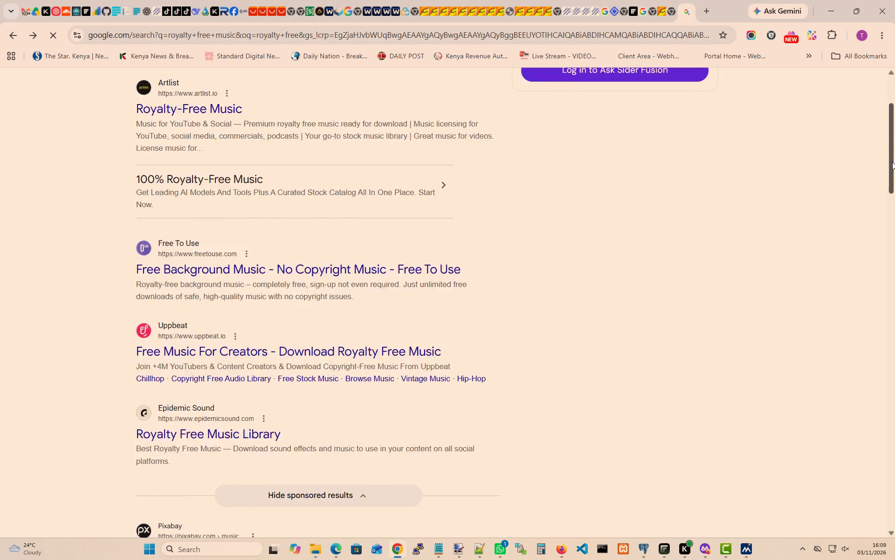
drag(892, 162, 892, 164)
click(892, 164)
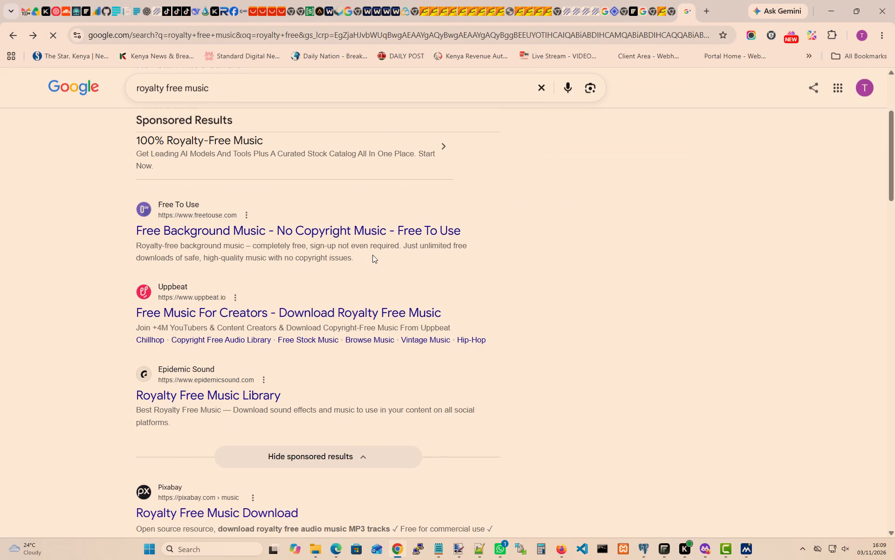
click(342, 225)
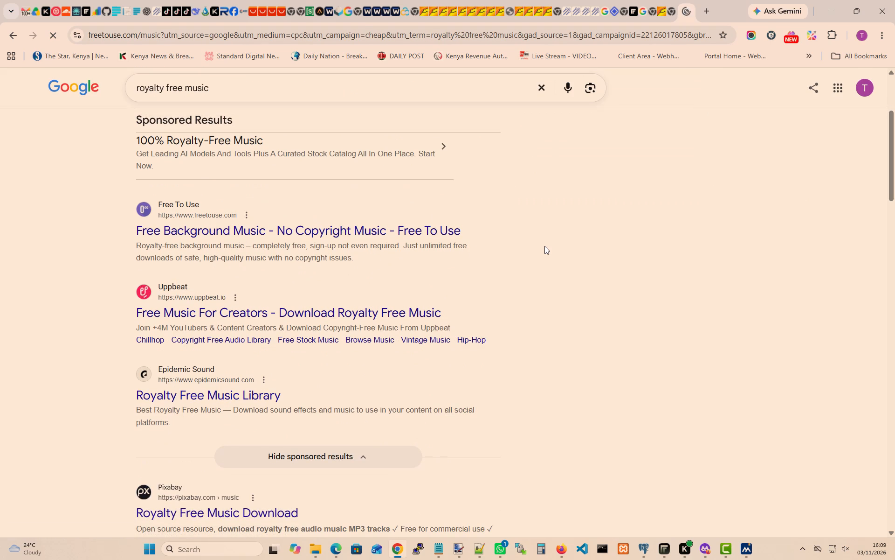
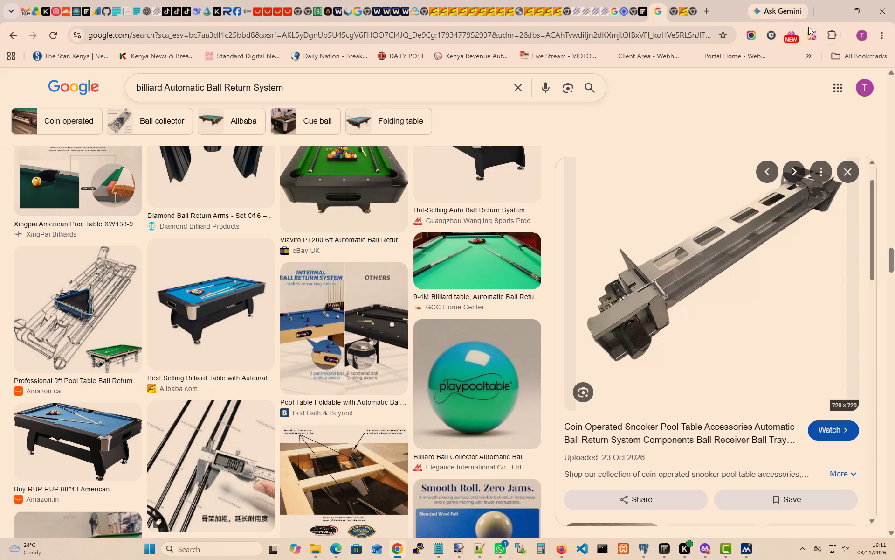
Open a new browser tab and search Google for royalty free music.
click(708, 11)
click(569, 37)
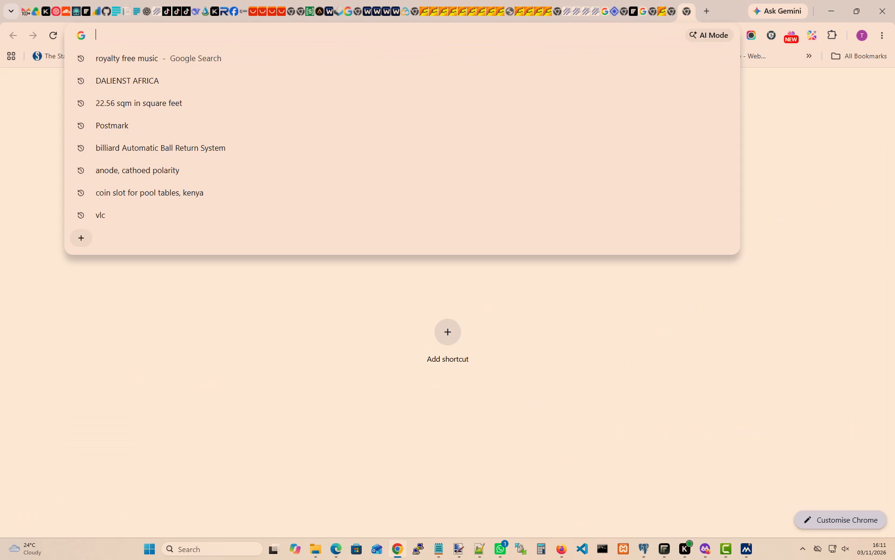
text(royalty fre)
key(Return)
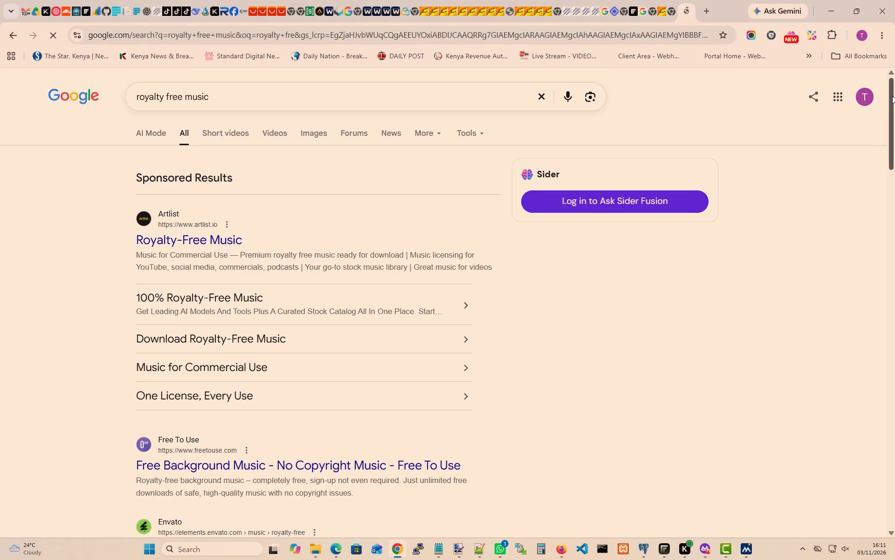
Look through the royalty free music search results, from the sponsored listings down to the related searches, for a suitable music source.
drag(892, 96, 892, 156)
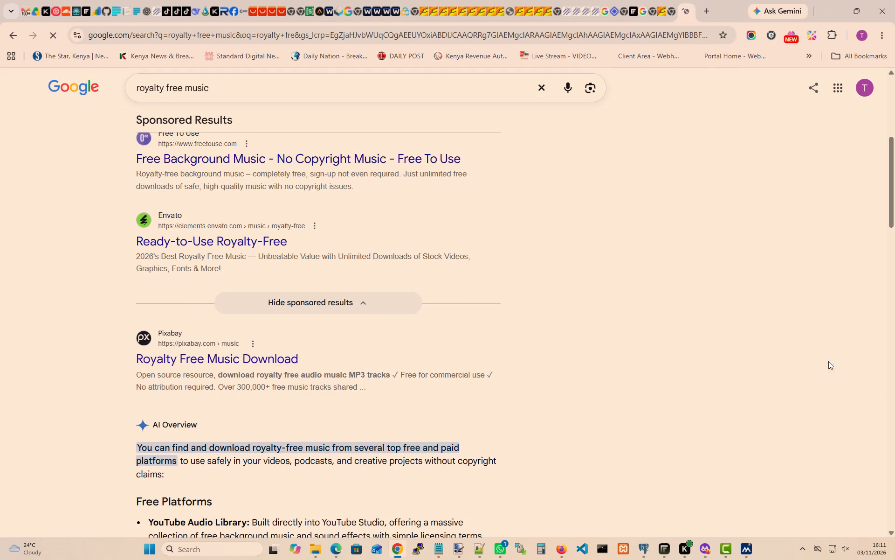
drag(893, 188, 891, 172)
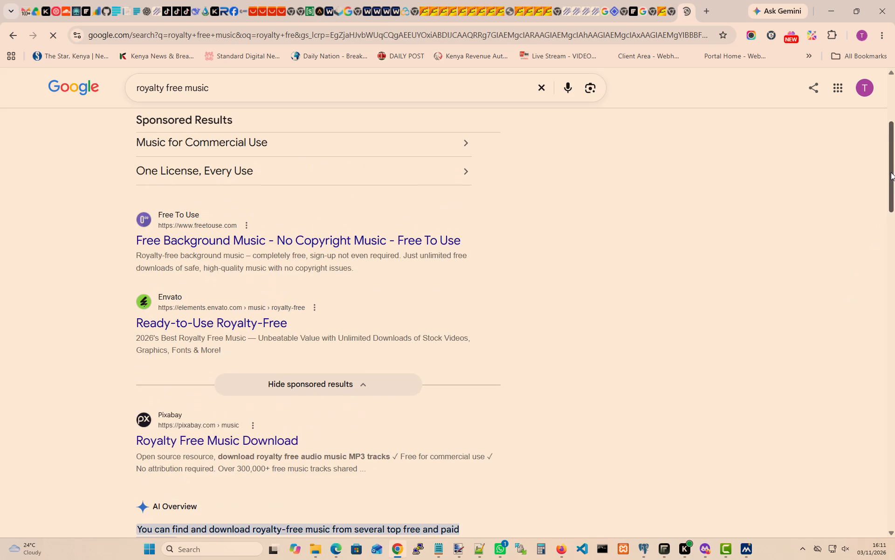
drag(891, 172, 889, 130)
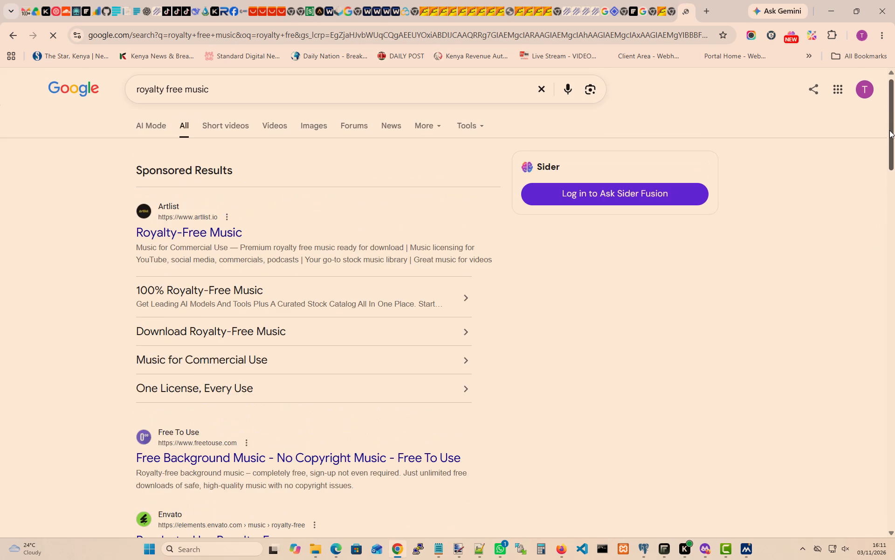
drag(889, 130, 889, 136)
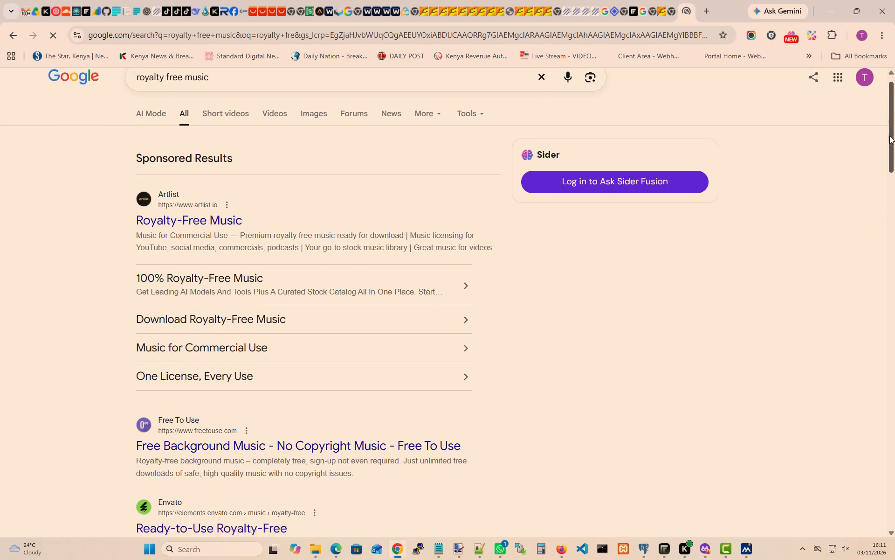
drag(889, 136, 889, 146)
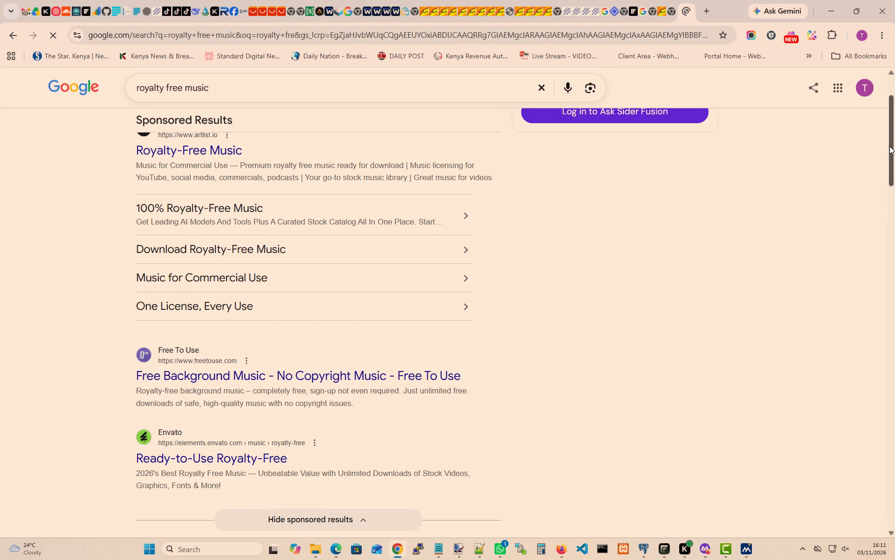
drag(889, 146, 891, 200)
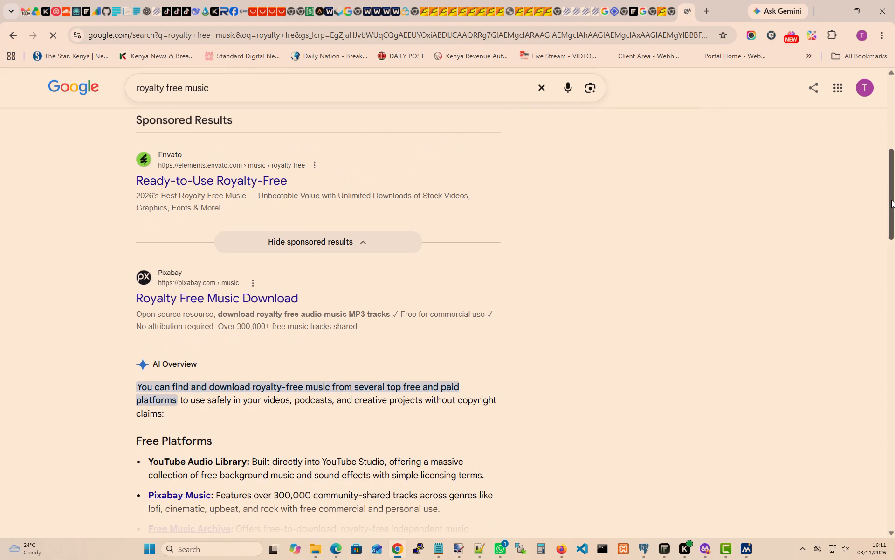
drag(891, 200, 894, 256)
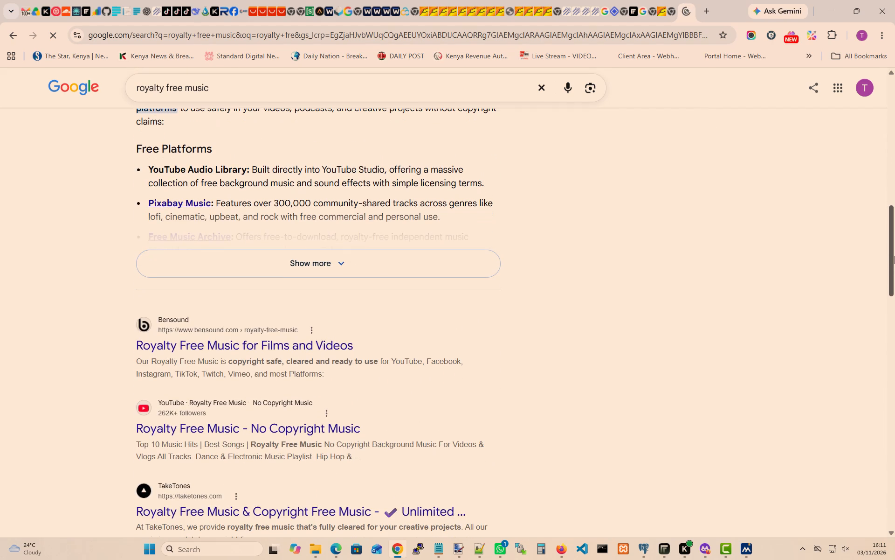
drag(894, 256, 894, 296)
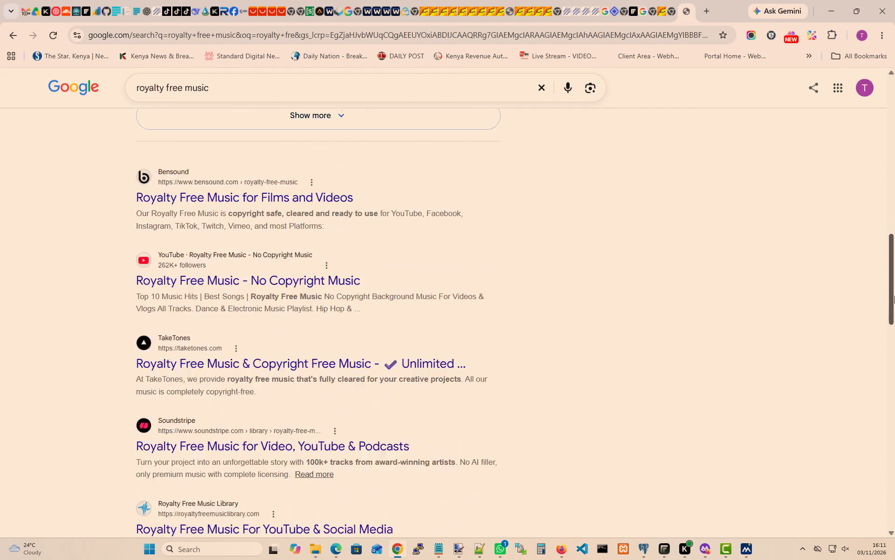
drag(894, 296, 894, 303)
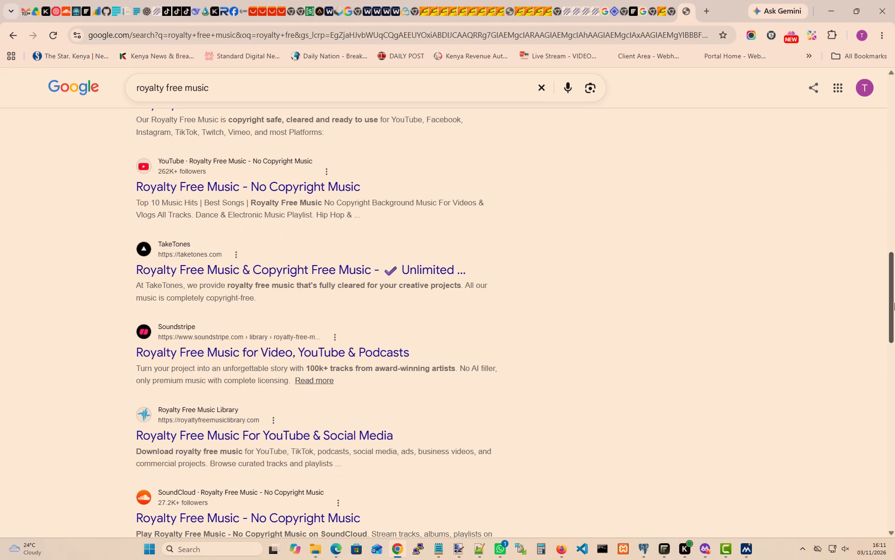
drag(894, 303, 894, 309)
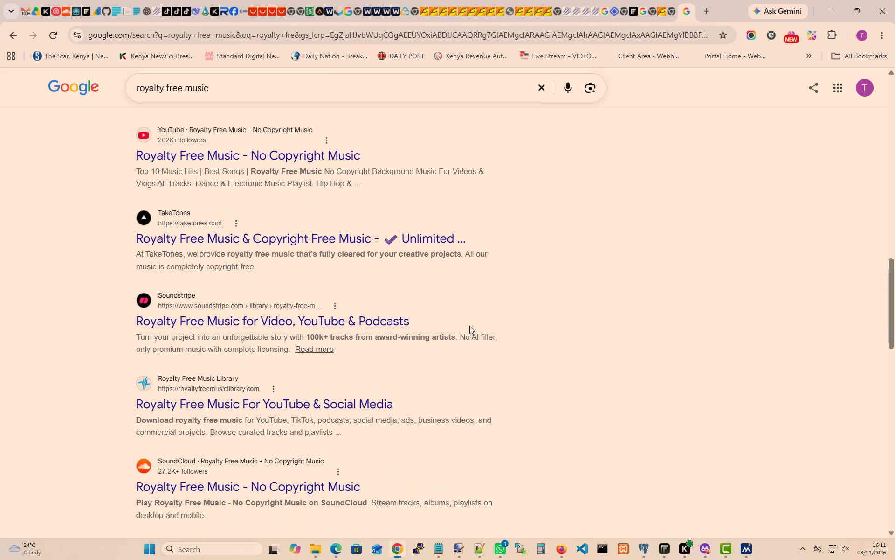
scroll(380, 315, down, 3)
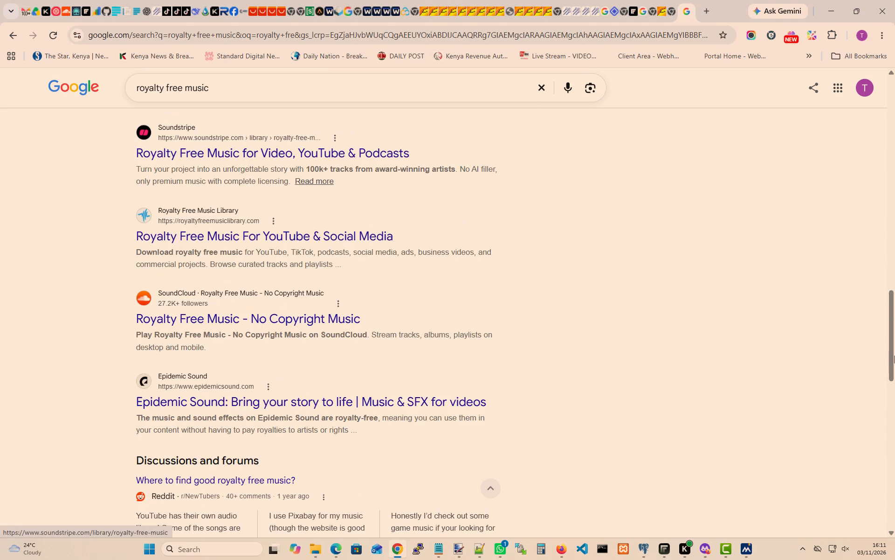
drag(890, 320, 890, 331)
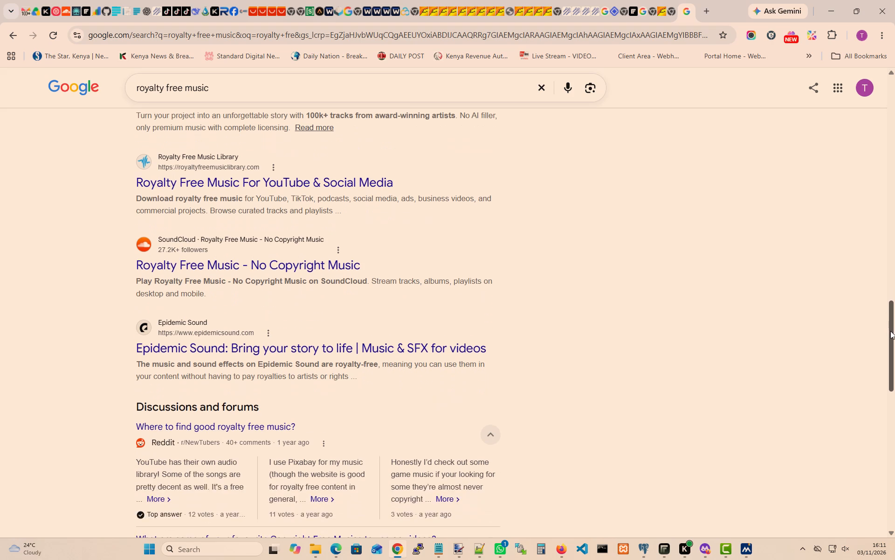
drag(890, 331, 893, 417)
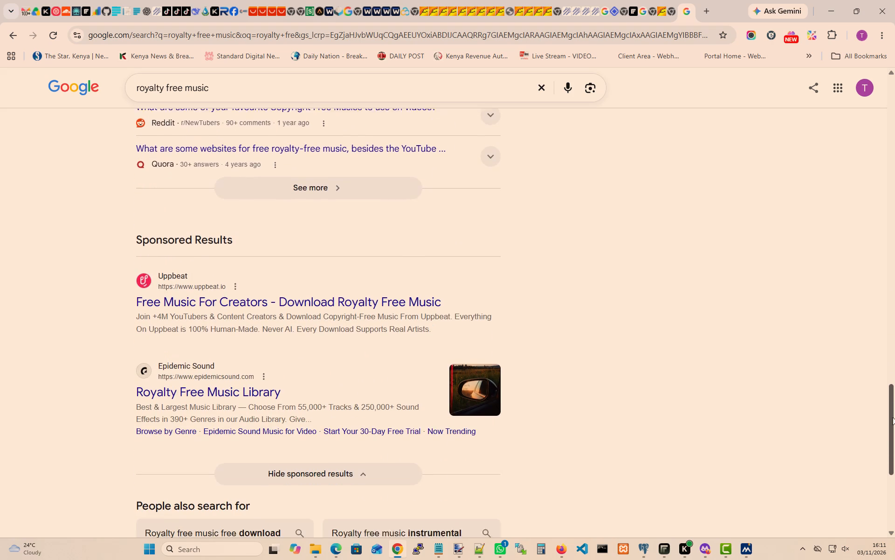
drag(893, 417, 894, 424)
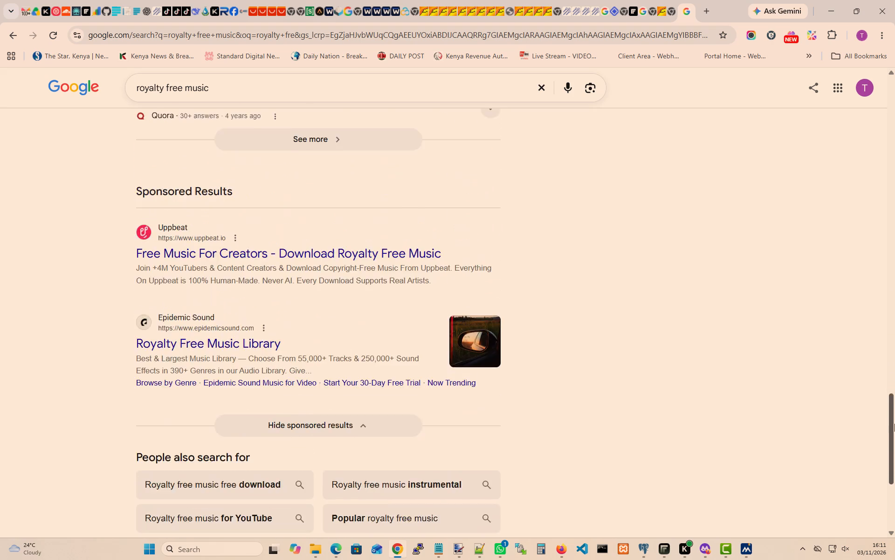
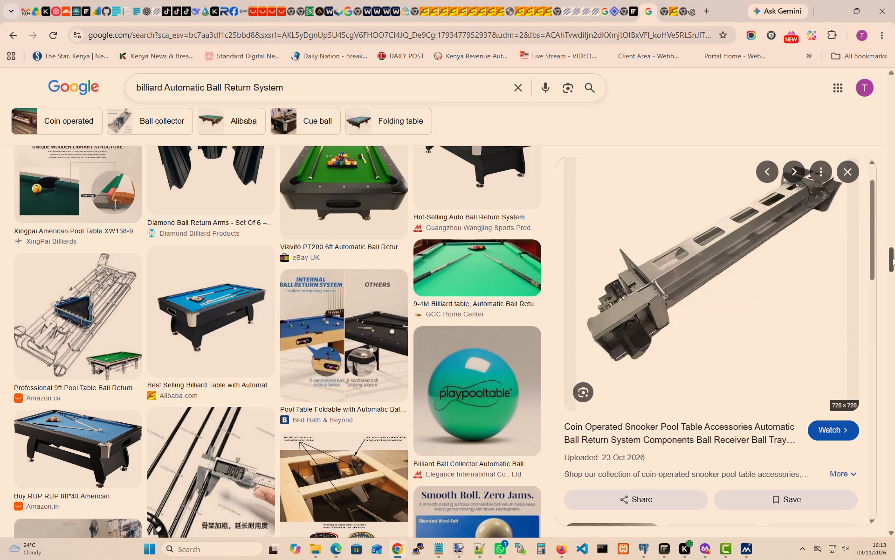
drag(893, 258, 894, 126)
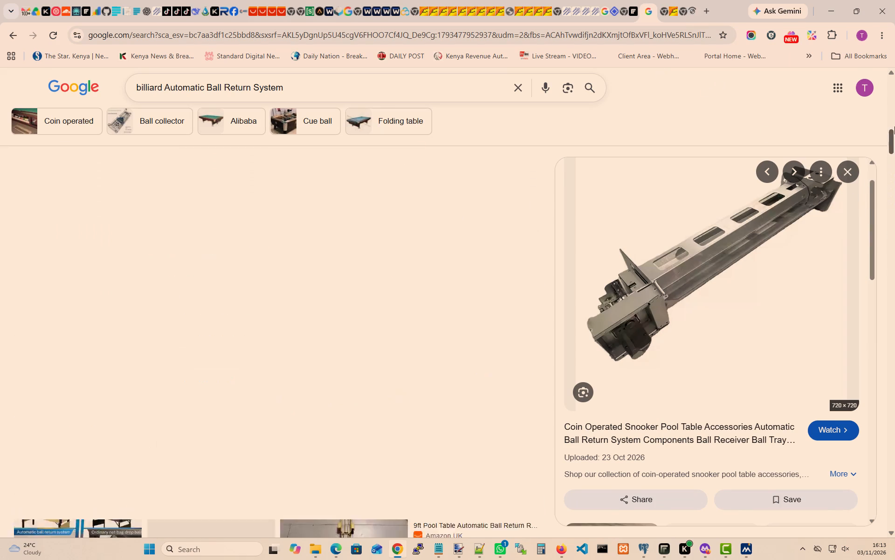
Search Google for "royalty free music" in a new tab.
drag(894, 126, 894, 53)
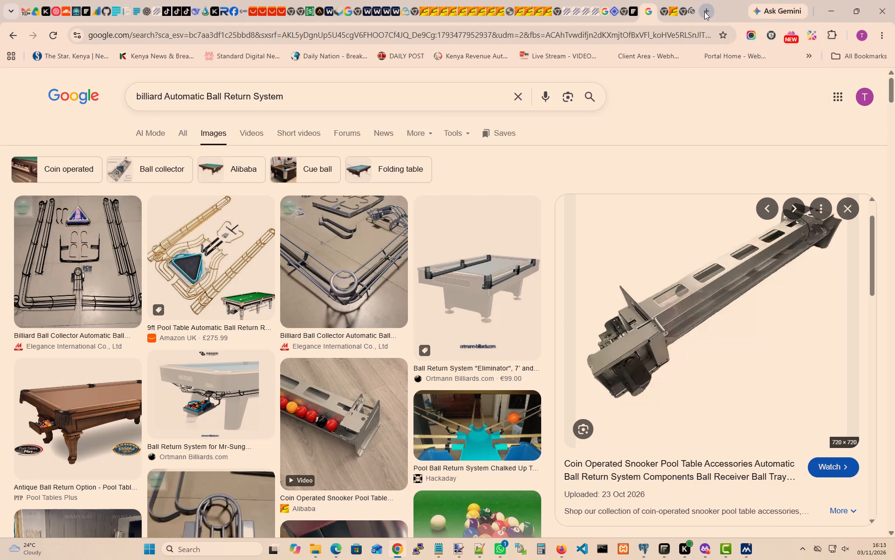
click(704, 12)
double_click(213, 41)
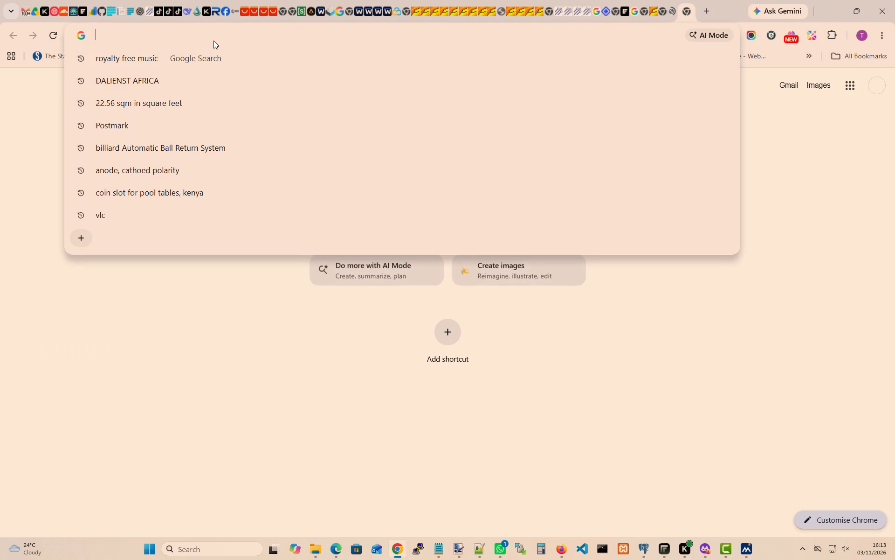
text(roya)
key(Return)
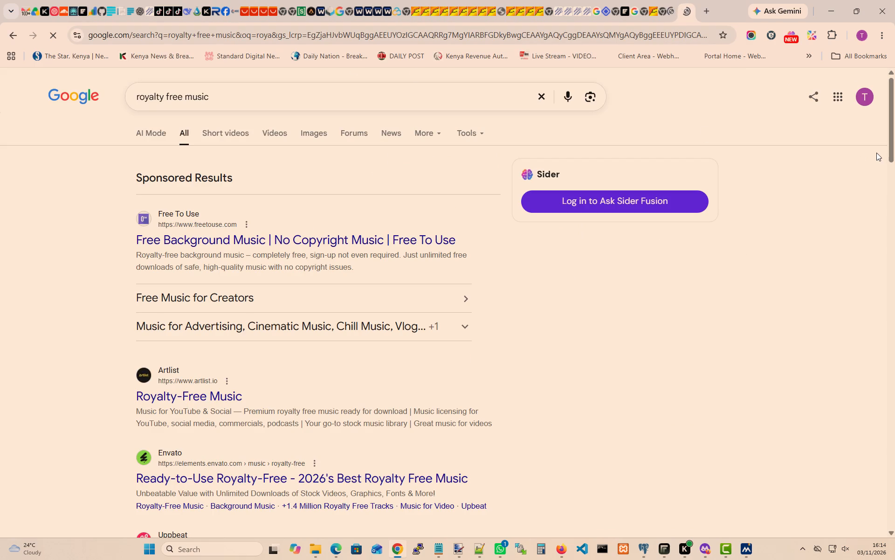
Open Uppbeat's "Free Music For Creators - No Copyright Music" site from the sponsored results.
drag(894, 108, 894, 147)
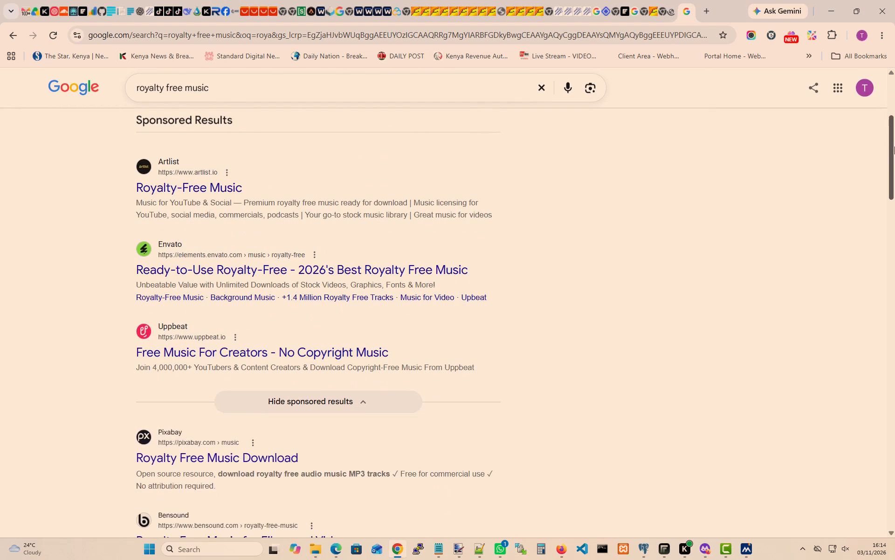
drag(894, 147, 894, 163)
double_click(894, 163)
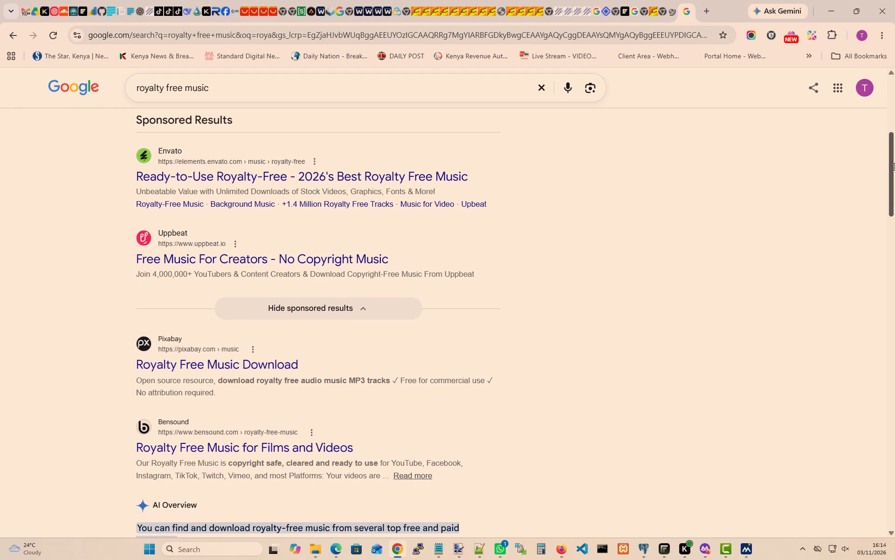
click(273, 260)
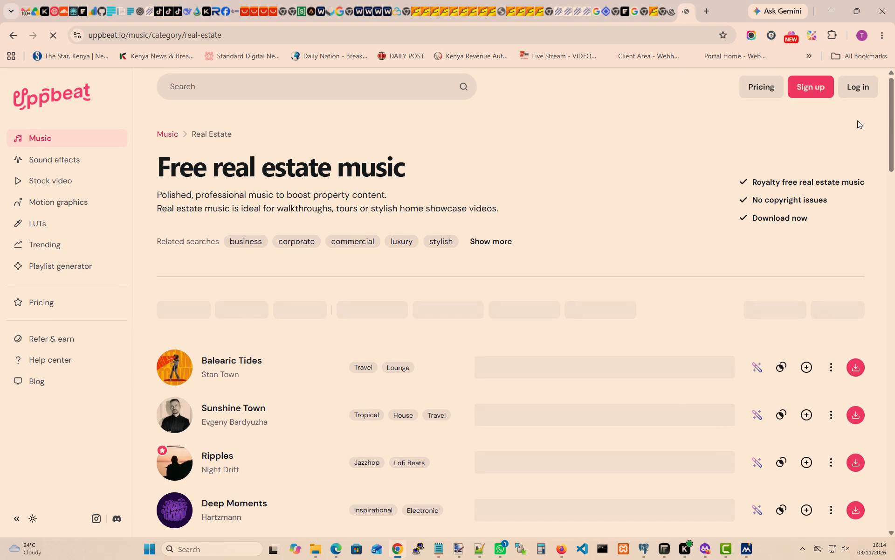
Try to preview the Sunshine Town track in the free real estate music list.
drag(889, 114, 890, 137)
click(890, 137)
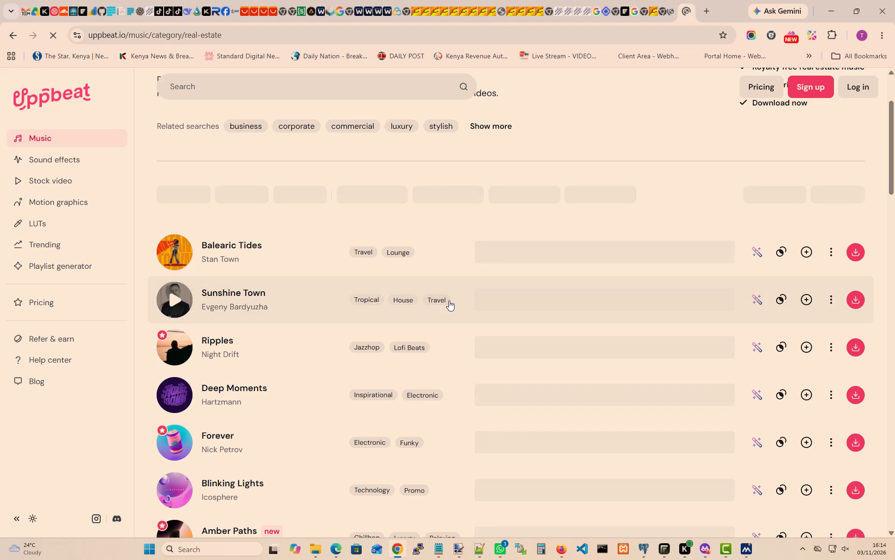
click(178, 301)
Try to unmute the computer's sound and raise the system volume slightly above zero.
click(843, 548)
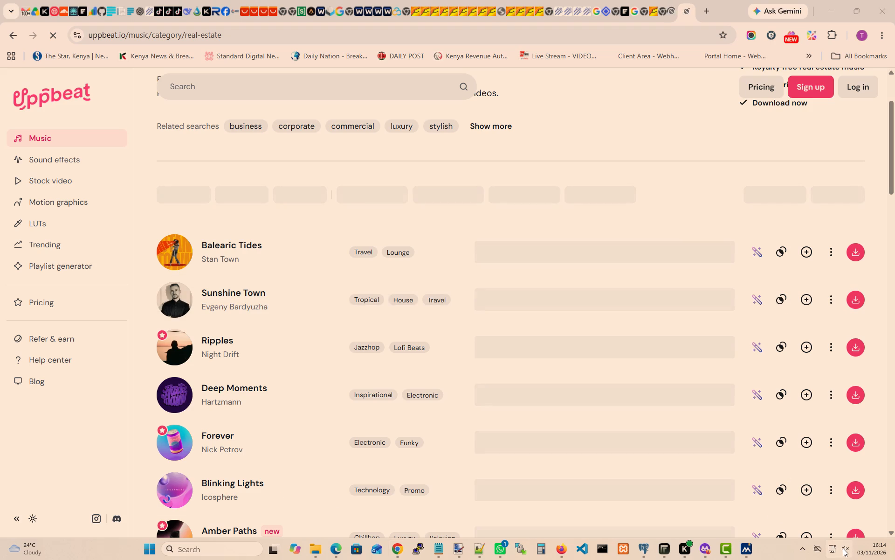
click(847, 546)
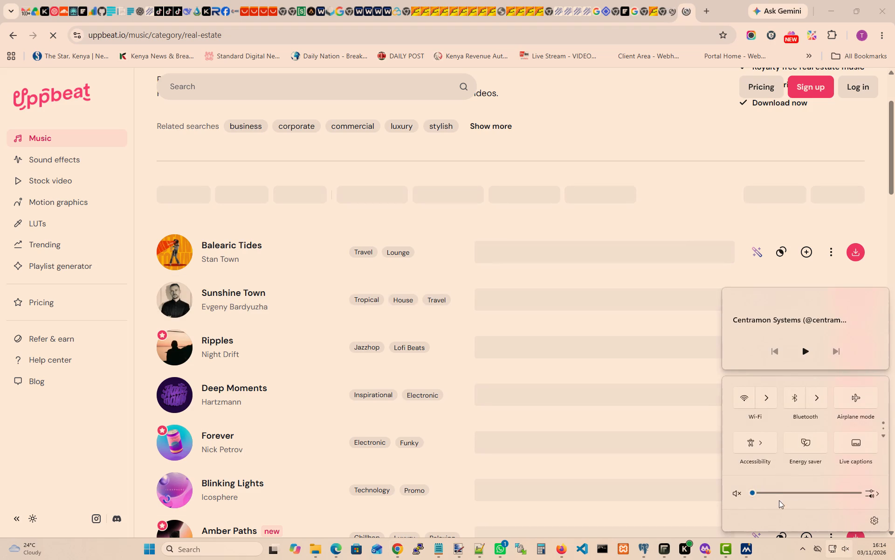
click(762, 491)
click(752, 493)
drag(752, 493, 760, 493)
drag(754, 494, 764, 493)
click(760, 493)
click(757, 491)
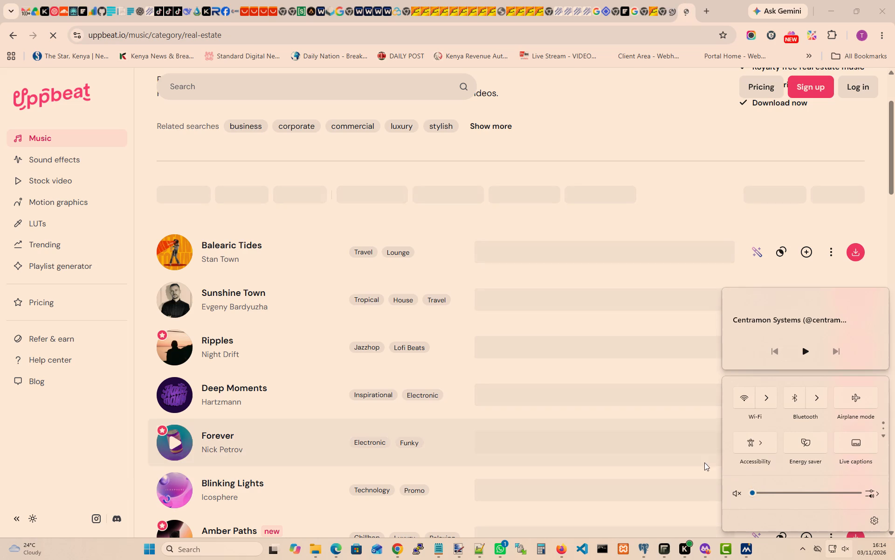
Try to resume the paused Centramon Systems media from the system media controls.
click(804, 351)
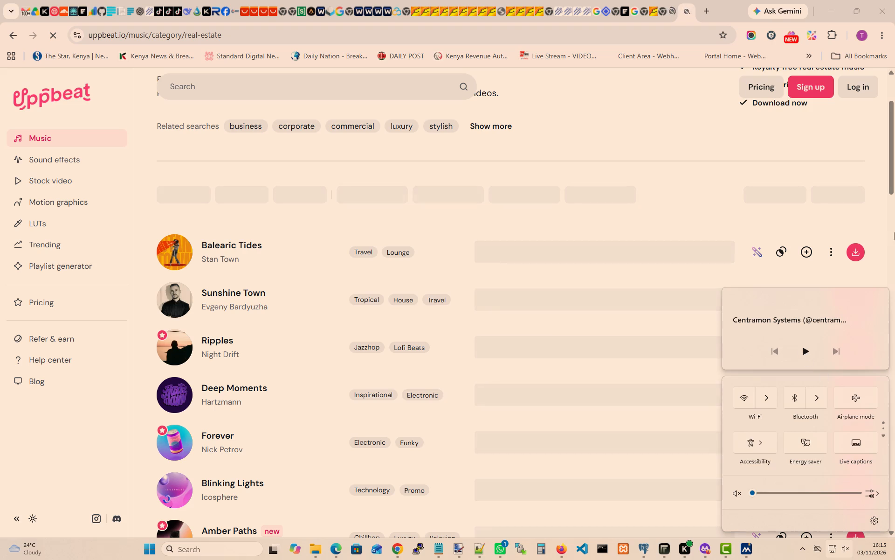
Stop the stalled page load, reload Uppbeat's real estate music page and allow all cookies.
drag(889, 168, 889, 192)
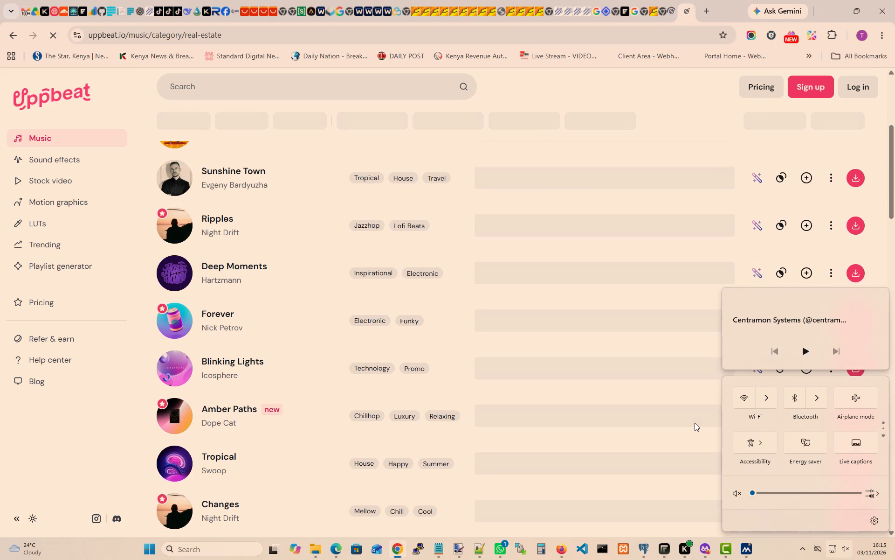
key(Escape)
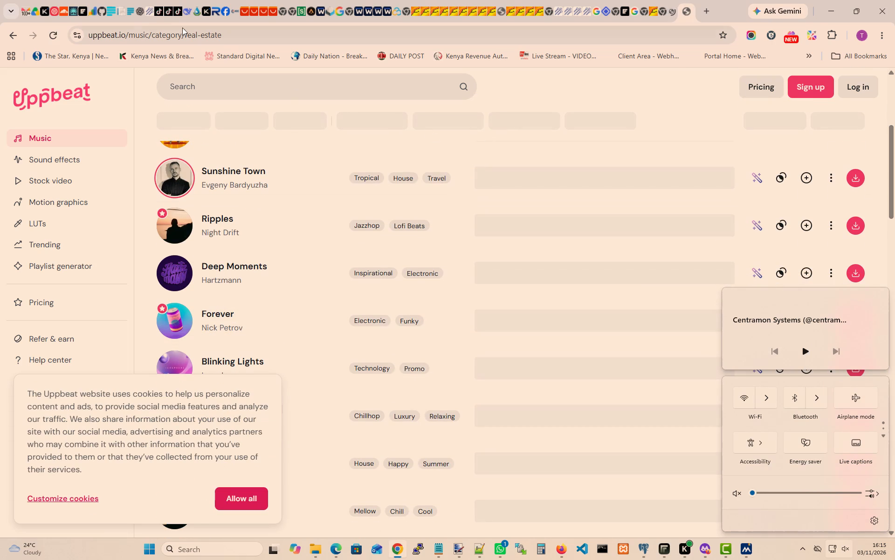
click(50, 35)
click(246, 499)
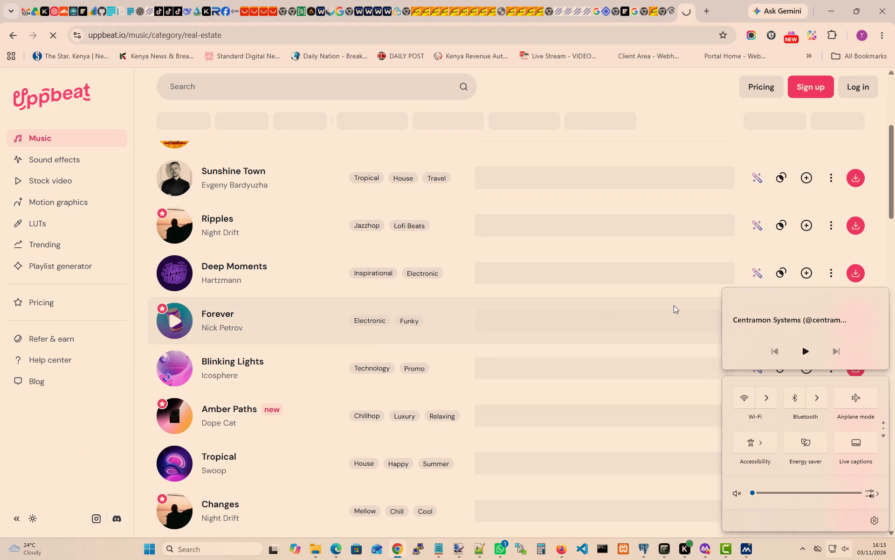
Resume playback of the paused Centramon Systems media to test the sound.
click(806, 350)
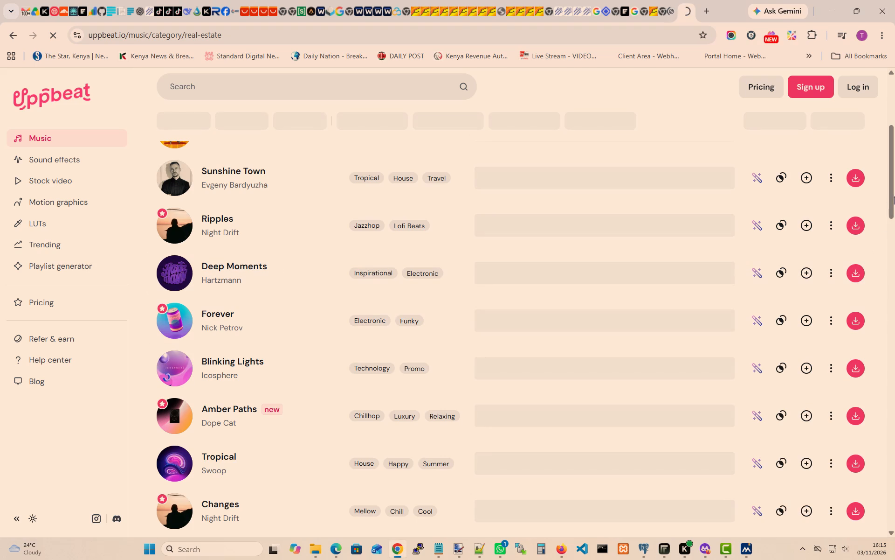
Set the system volume to roughly a fifth of its range.
drag(894, 196, 889, 198)
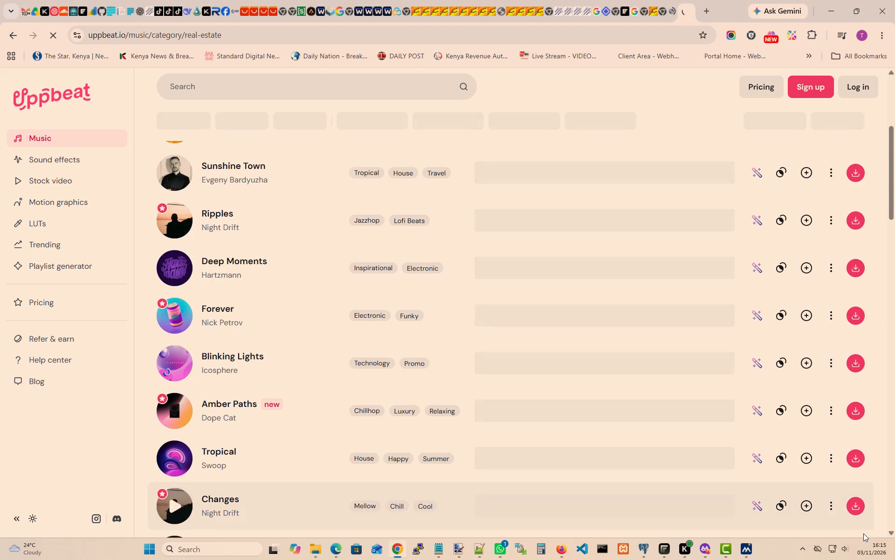
click(847, 550)
click(769, 492)
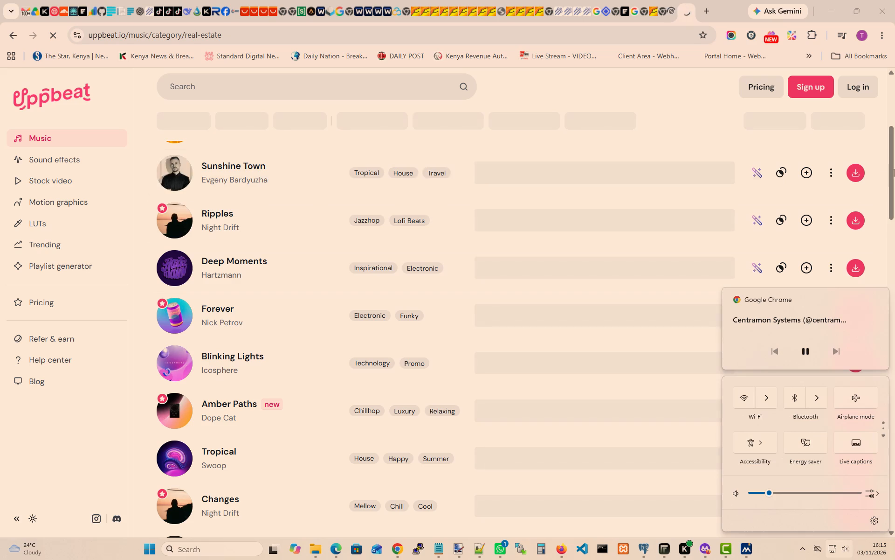
Try to preview the Ripples track by Night Drift in the real estate music list.
click(177, 217)
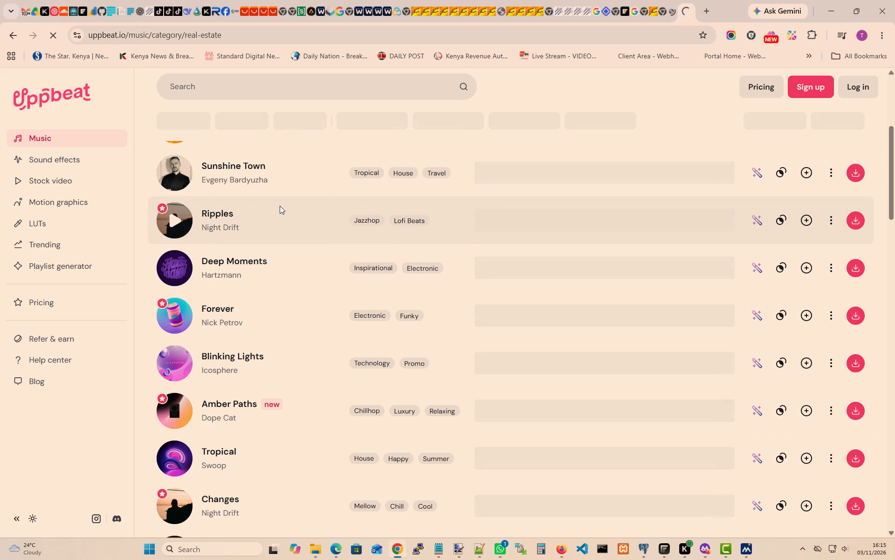
click(170, 218)
click(173, 221)
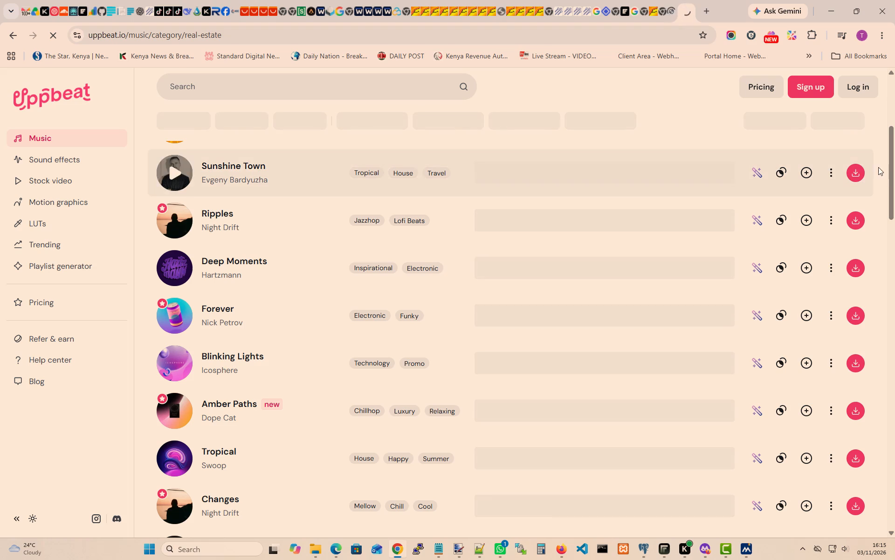
Open Uppbeat's pricing page and examine what the Essentials, Creator, Pro and Business plans cost and include.
click(760, 84)
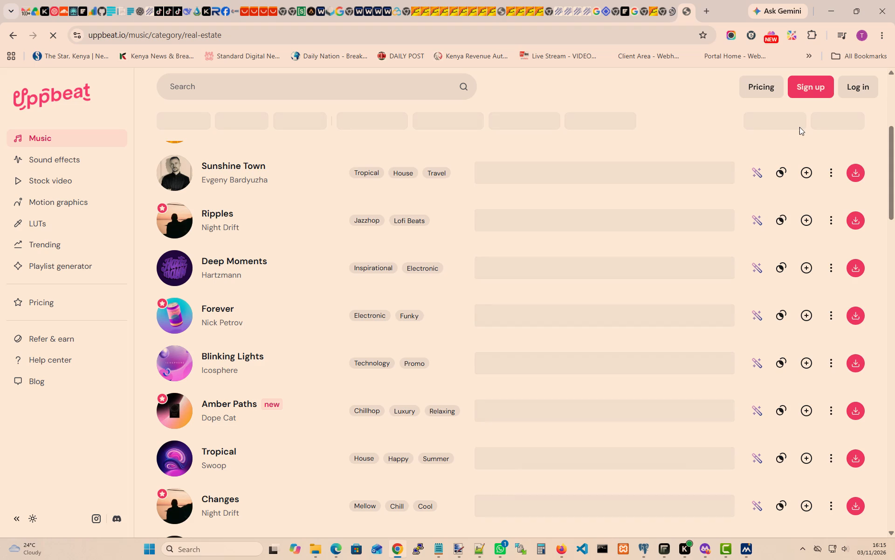
drag(894, 144, 893, 492)
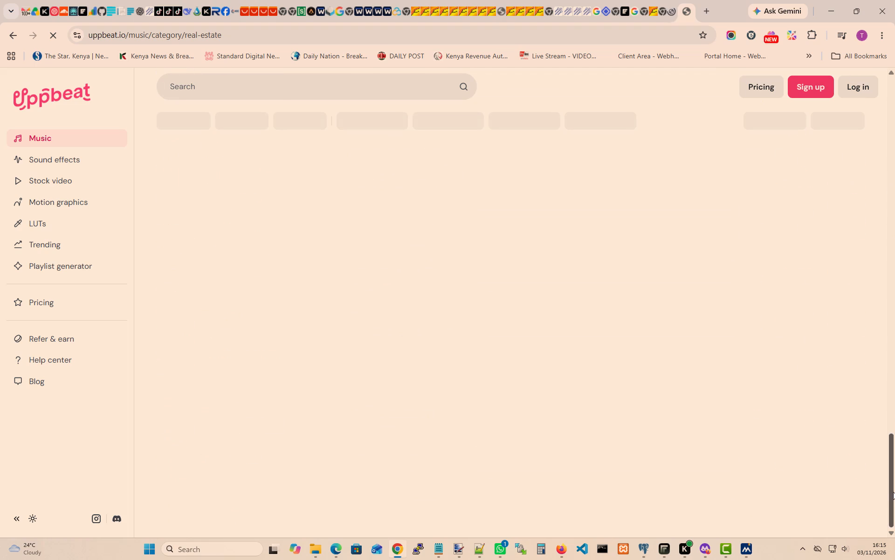
drag(893, 492, 883, 236)
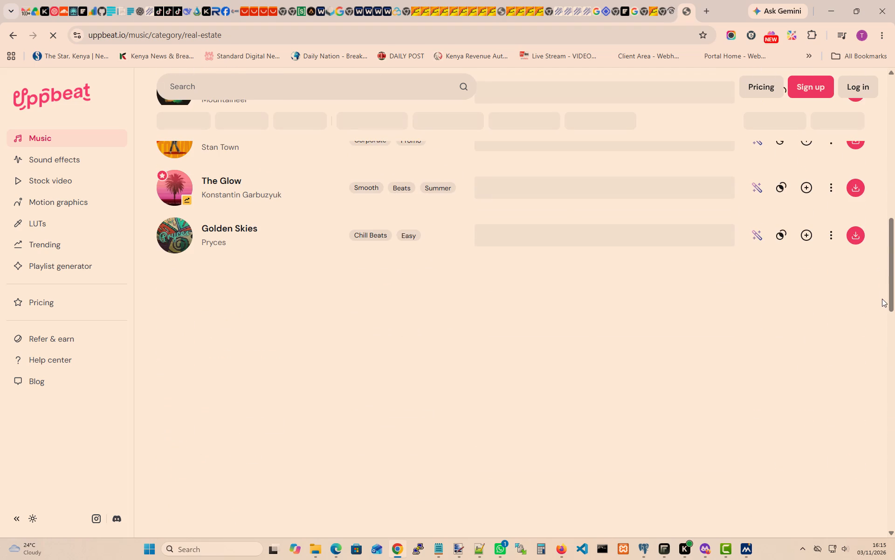
drag(891, 251, 888, 117)
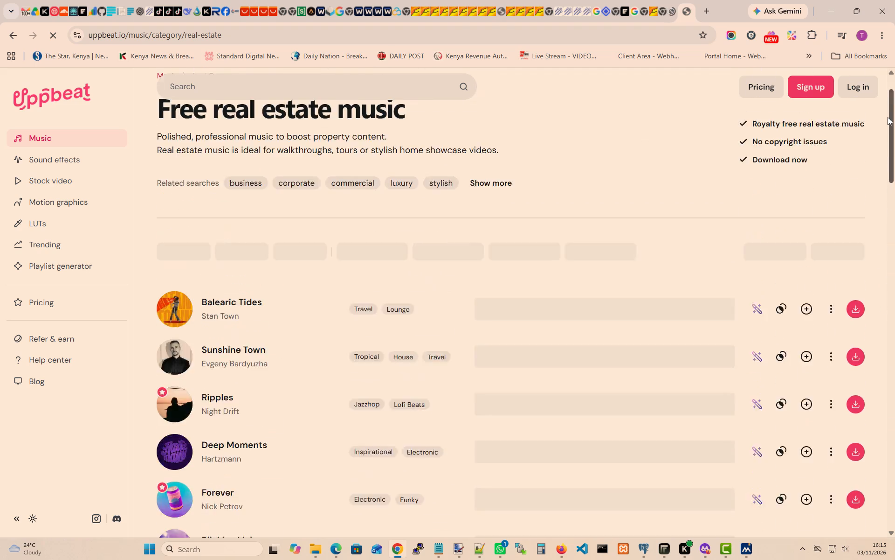
drag(888, 117, 894, 451)
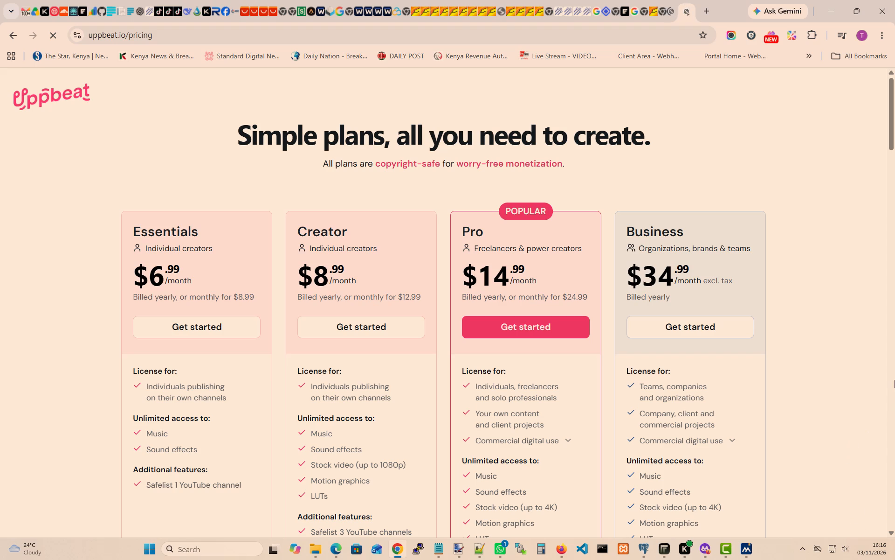
drag(892, 117, 892, 140)
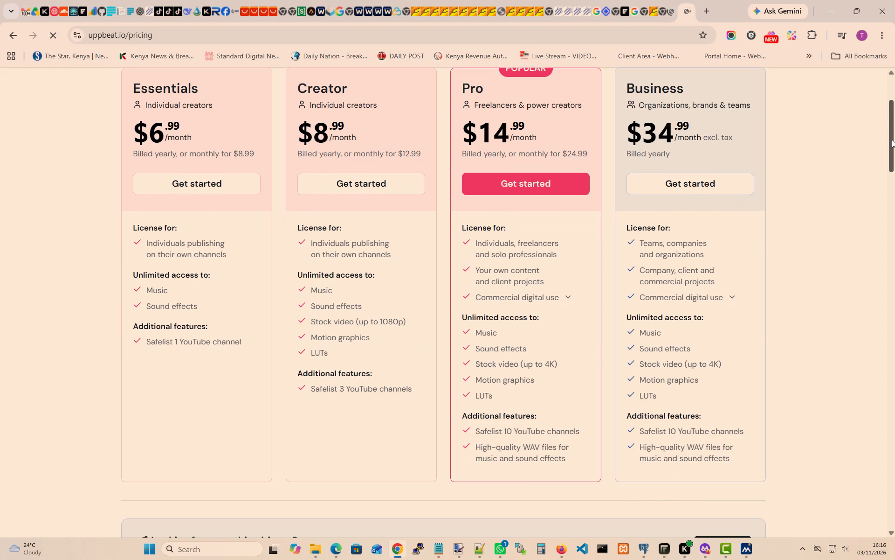
drag(892, 140, 894, 79)
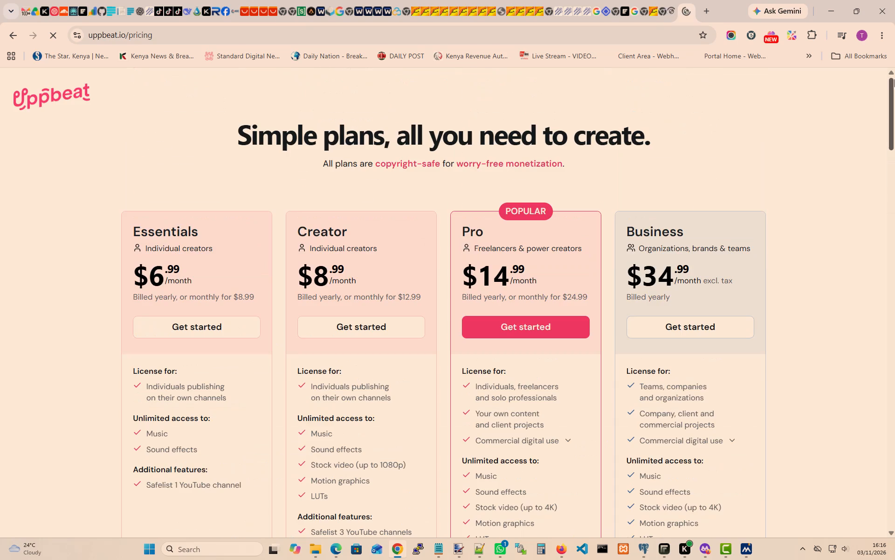
Close the Uppbeat pricing tab.
drag(894, 79, 894, 0)
click(686, 14)
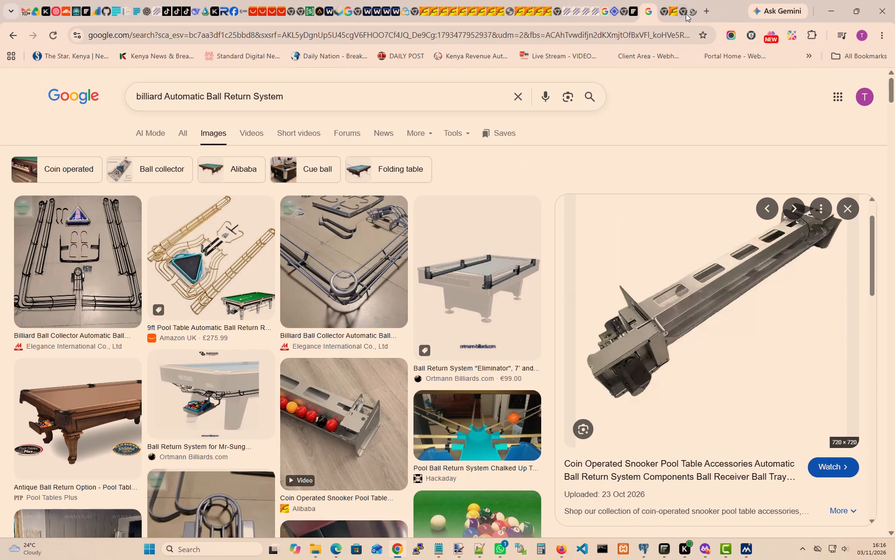
Switch to the open royaltyfreemusiclibrary.com tab and stop the page from loading.
click(684, 19)
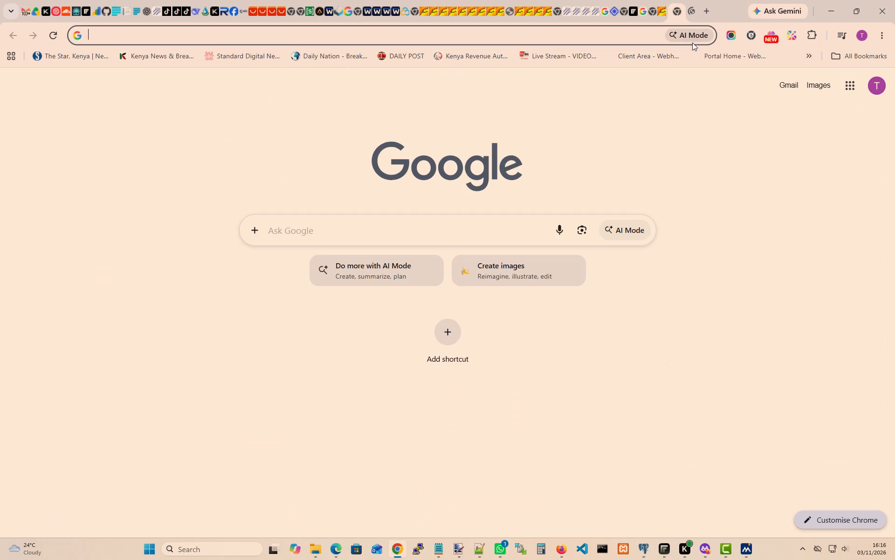
click(690, 18)
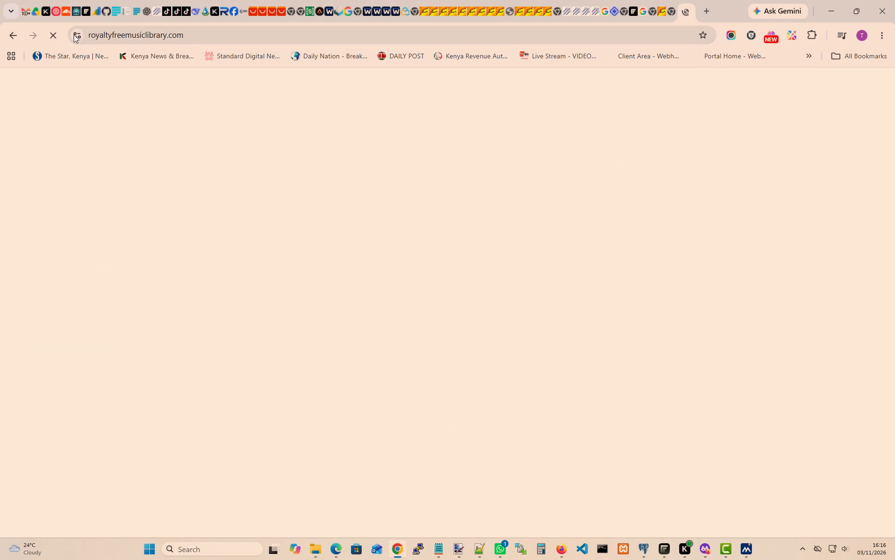
click(55, 33)
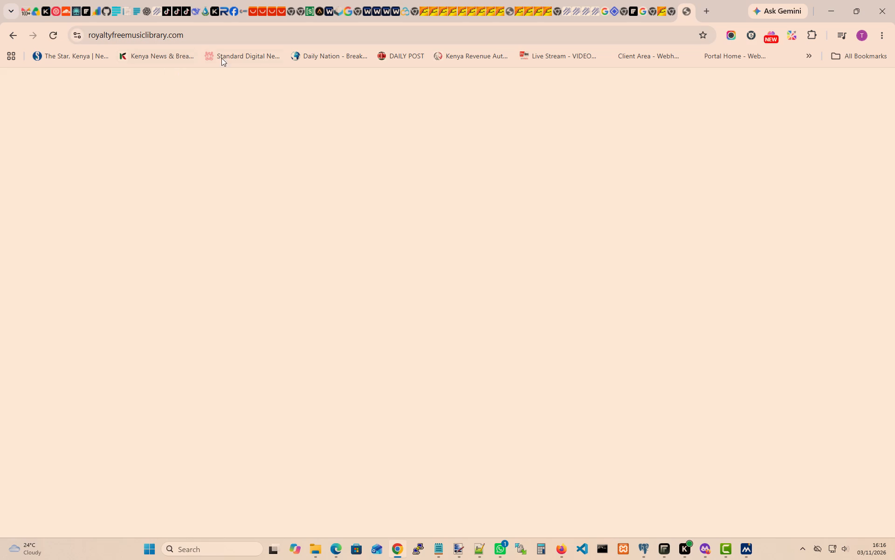
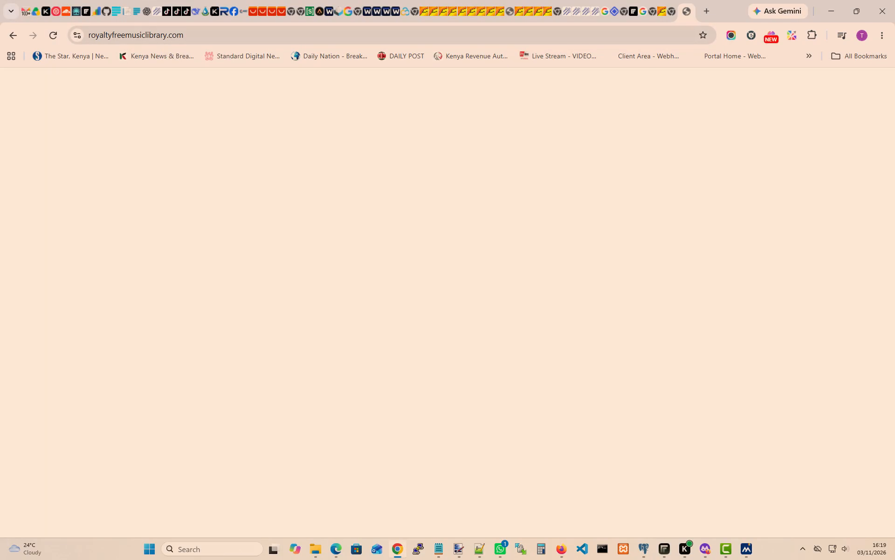
Switch to the Centramon Systems TikTok profile, check its activity notifications, and reload the profile's video list.
click(183, 14)
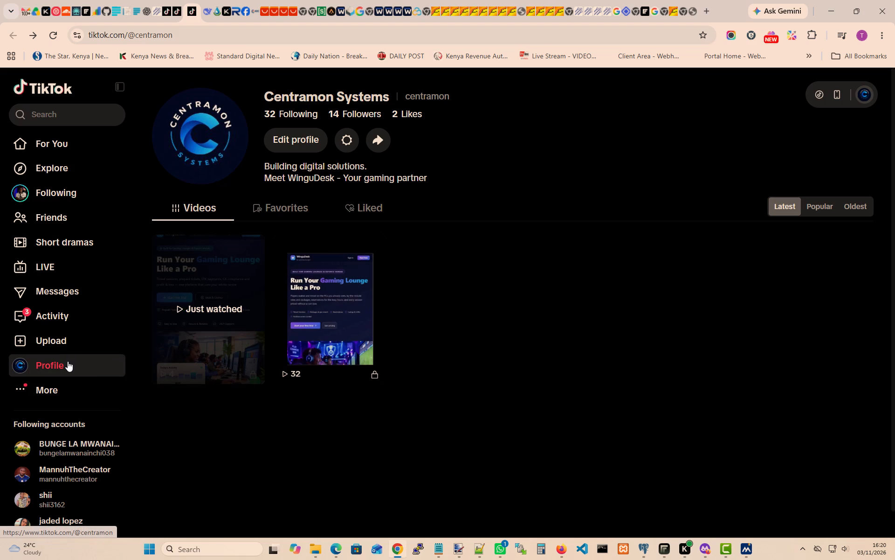
click(53, 306)
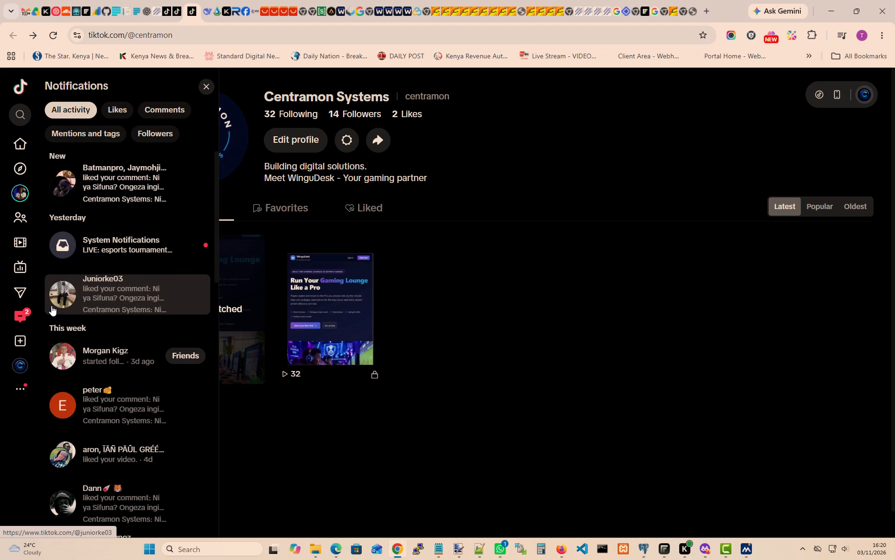
double_click(455, 271)
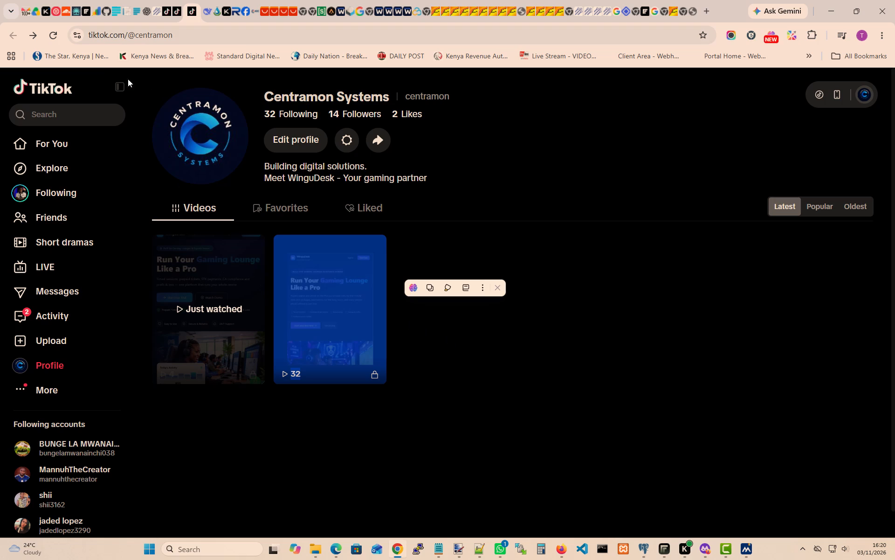
click(49, 37)
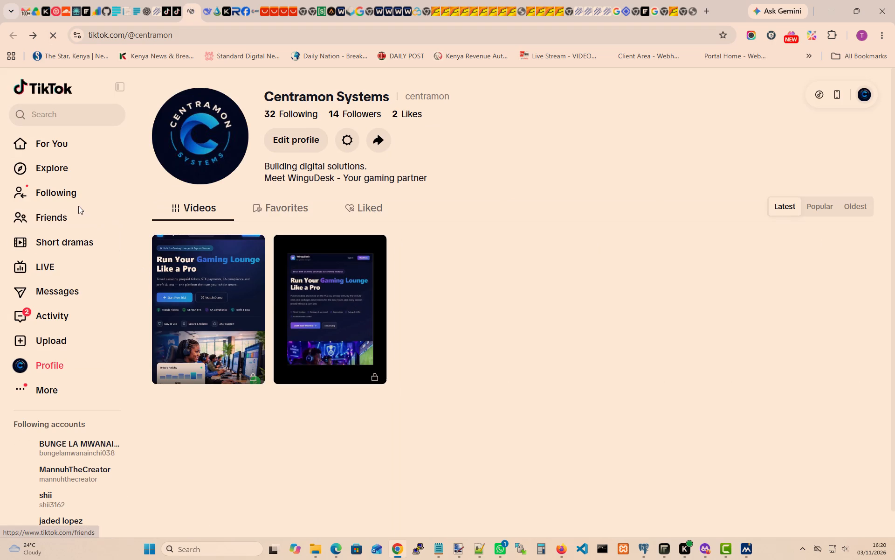
click(204, 208)
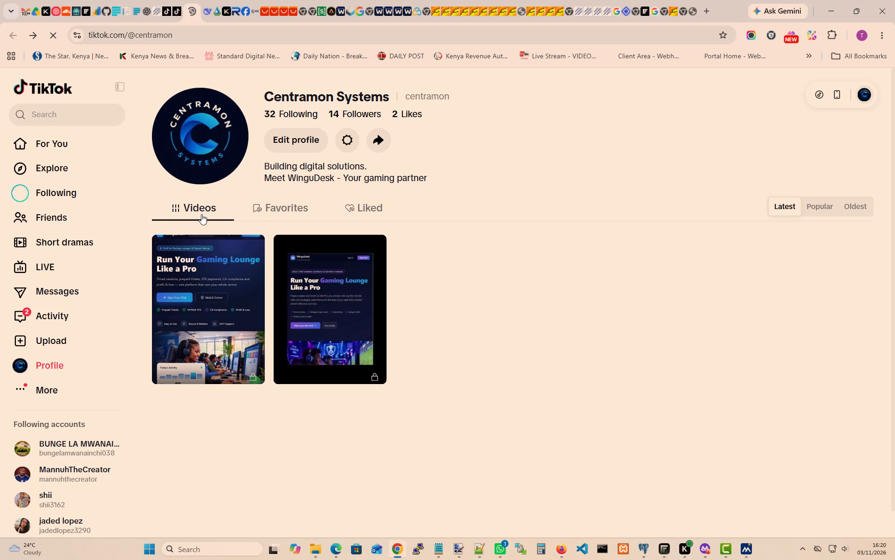
Open the profile's Wingu2 video and examine its playback options and original sound page, returning to the video.
click(205, 286)
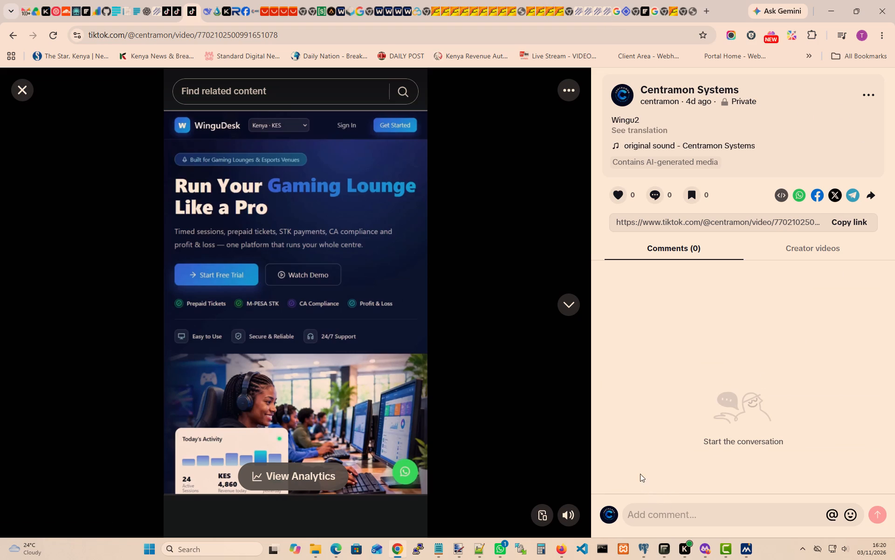
click(570, 95)
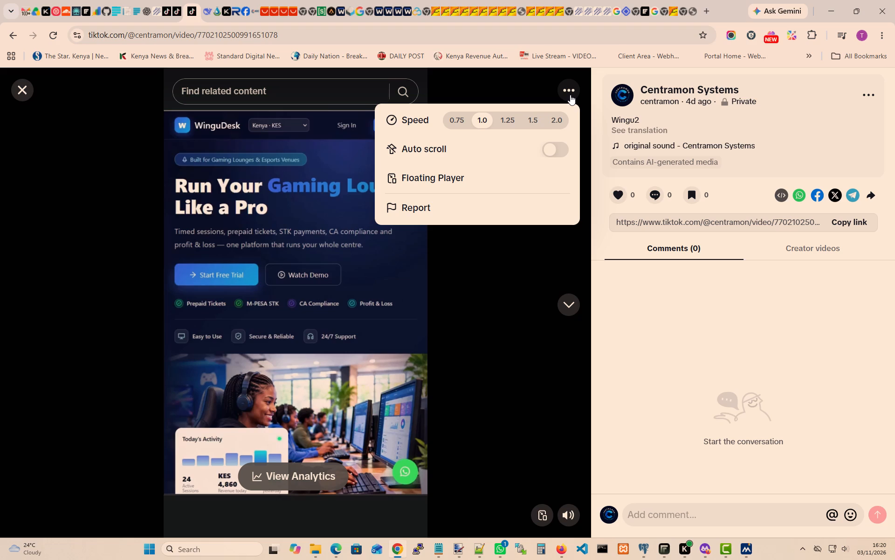
click(647, 292)
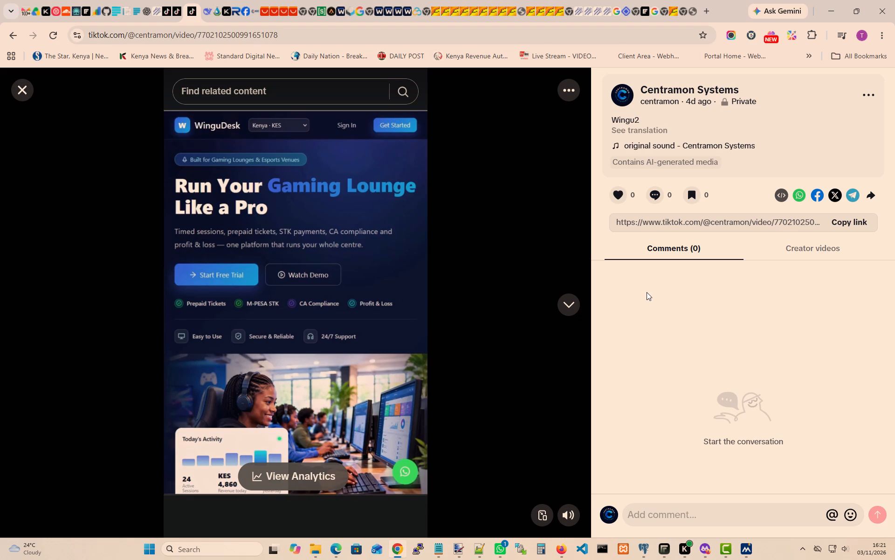
click(686, 145)
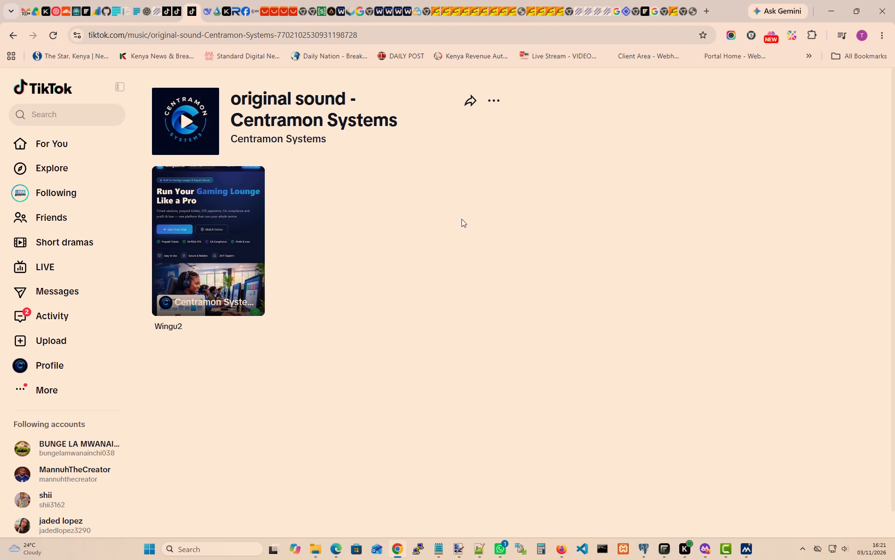
click(9, 36)
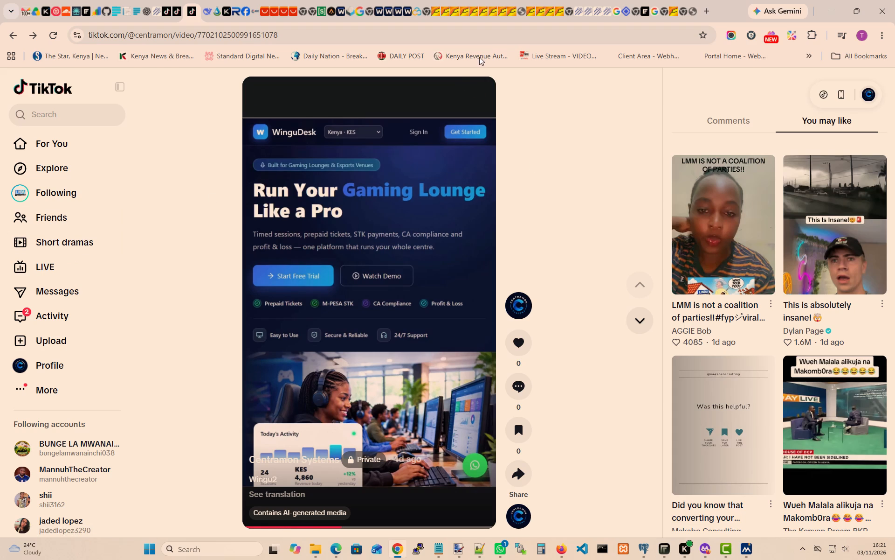
scroll(572, 365, down, 4)
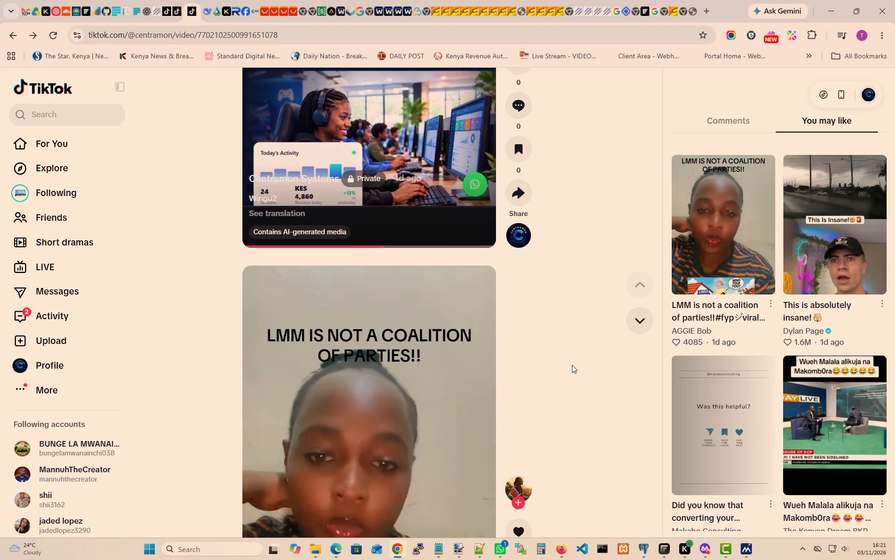
scroll(572, 365, up, 2)
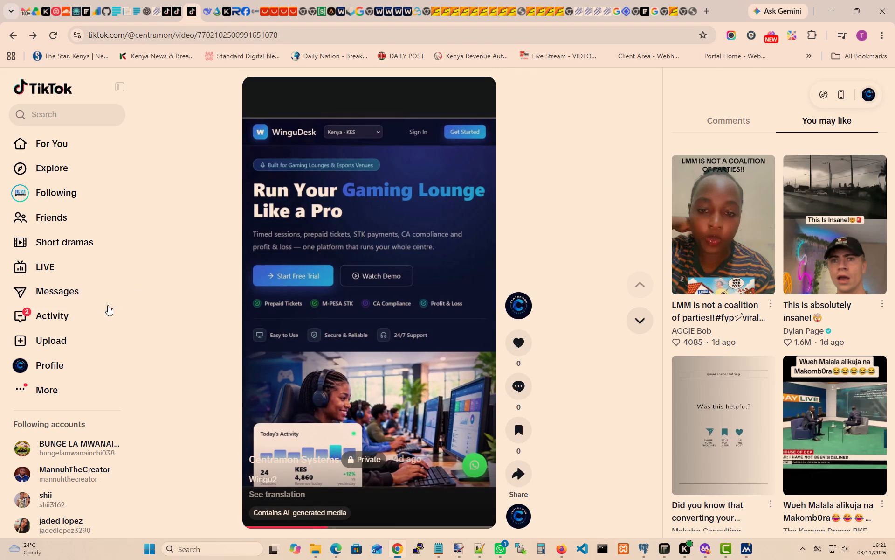
Open TikTok's video upload page.
click(50, 337)
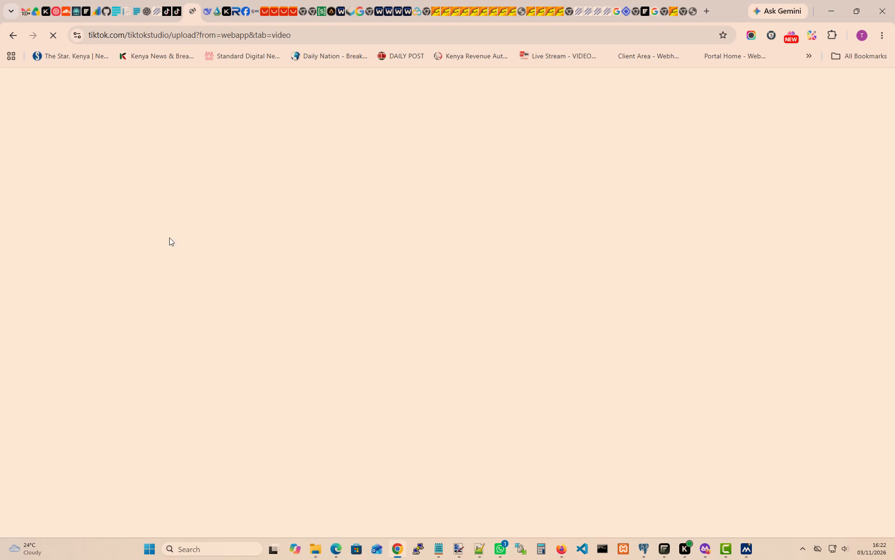
Put the browser away and look through the Camtasia folder and its Audiate subfolder in File Explorer.
click(837, 12)
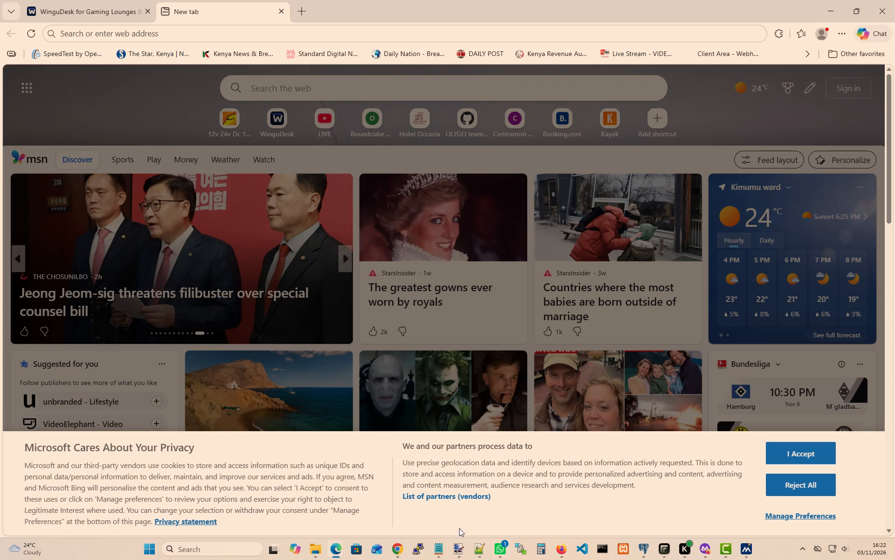
click(323, 548)
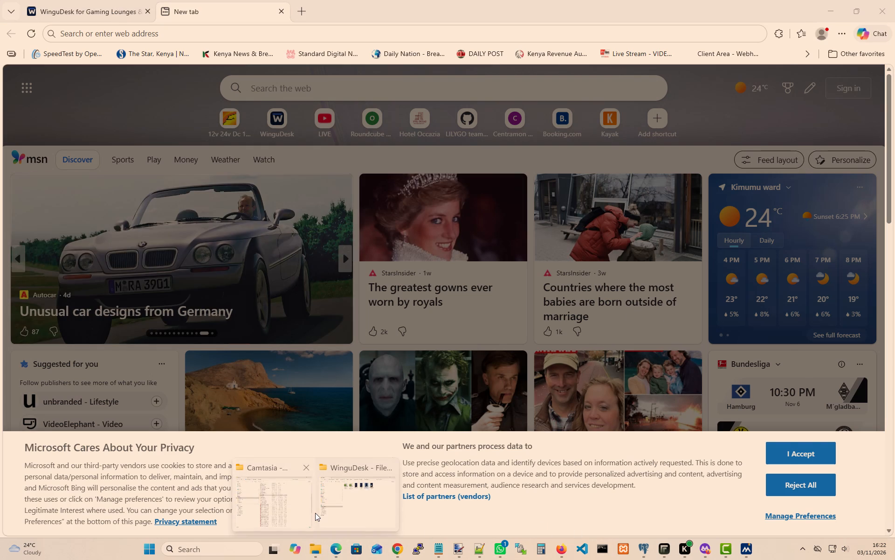
click(315, 513)
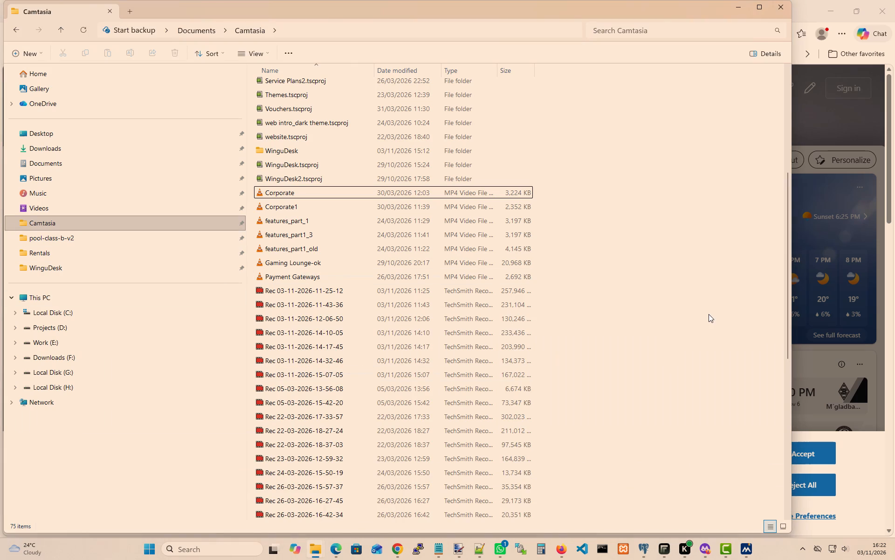
drag(789, 245, 791, 306)
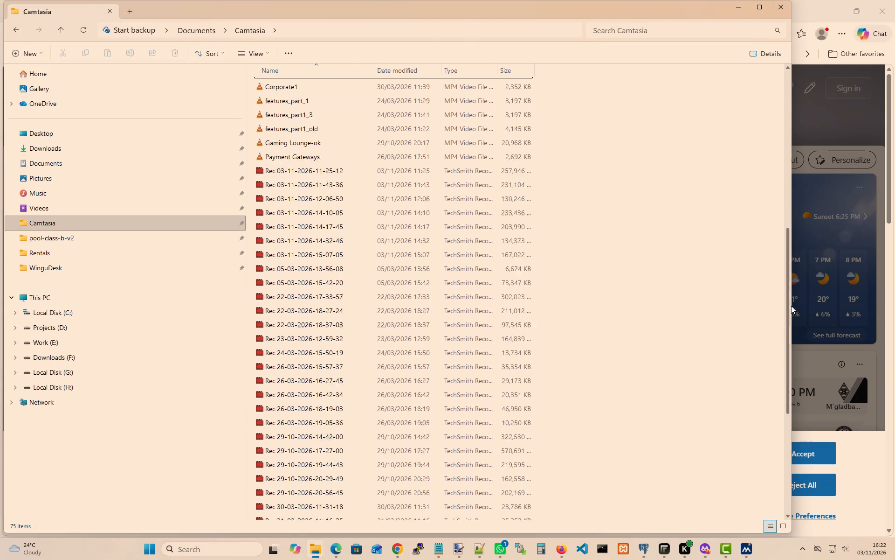
drag(791, 306, 782, 102)
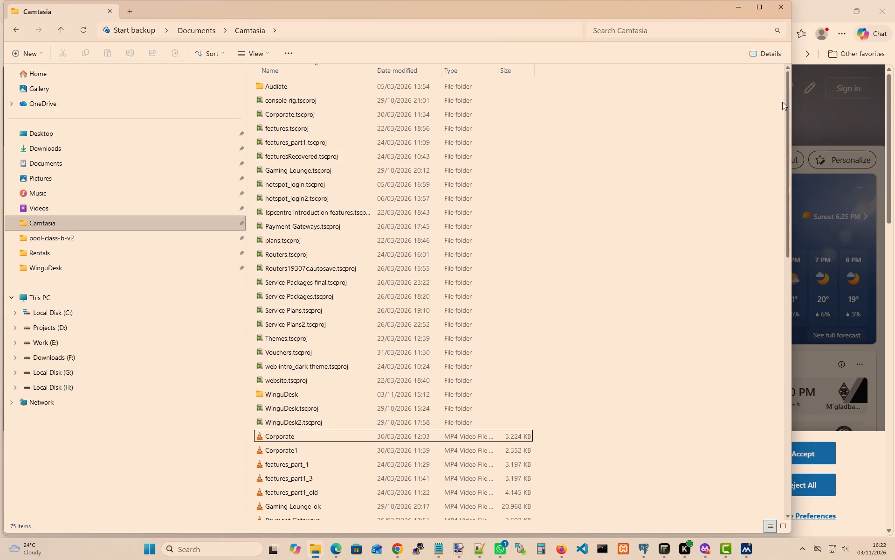
drag(782, 102, 779, 71)
double_click(305, 84)
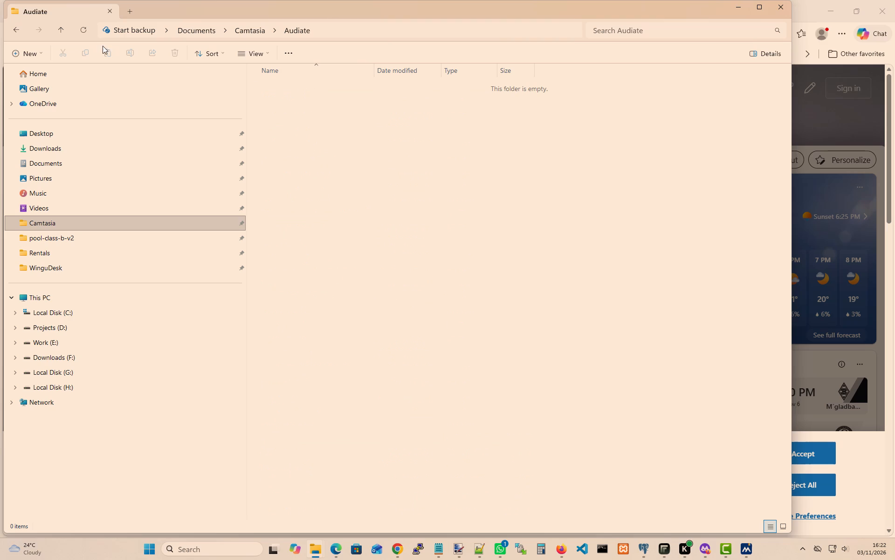
click(56, 29)
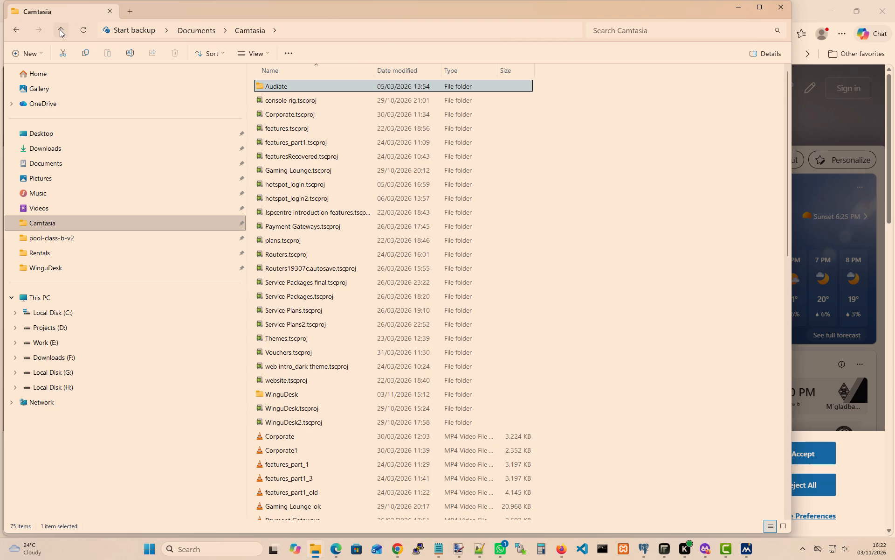
Look through the Documents, Music and WinguDesk folders, and put the file window away.
click(61, 29)
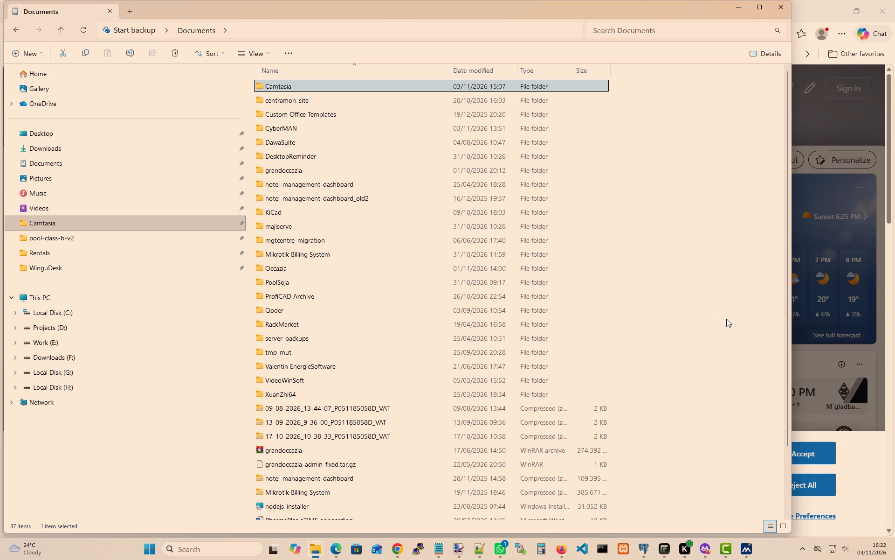
drag(787, 290, 787, 320)
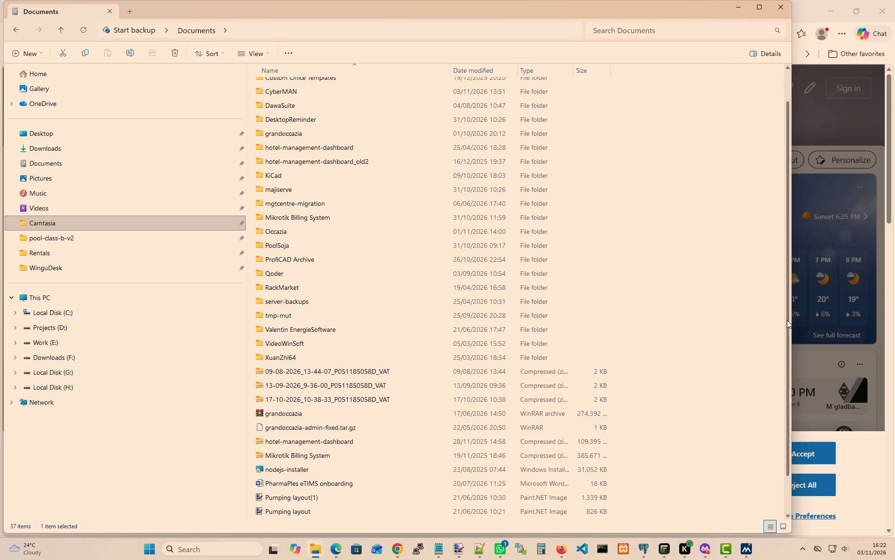
drag(787, 320, 785, 346)
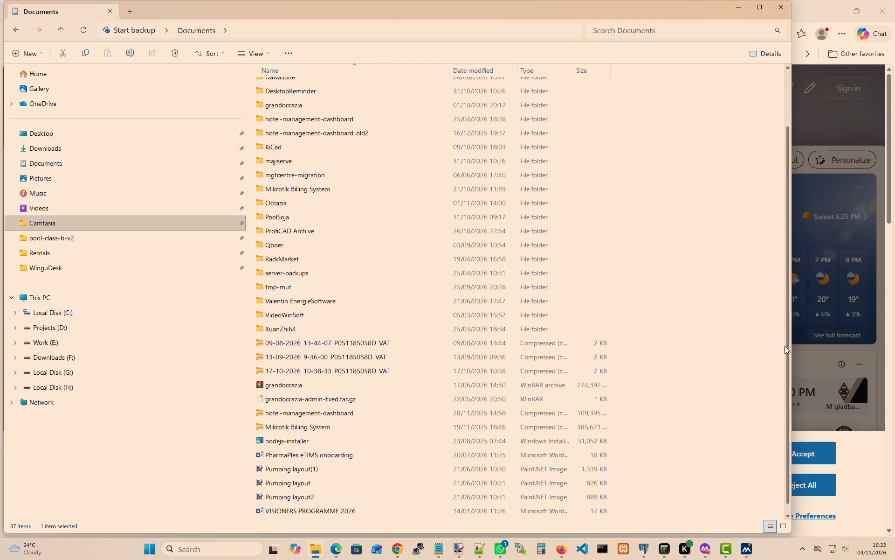
drag(785, 346, 784, 262)
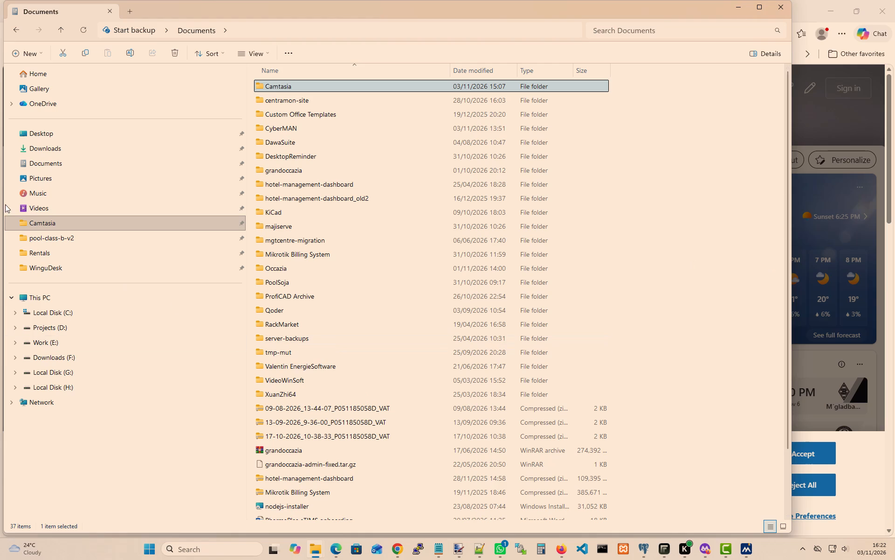
click(36, 194)
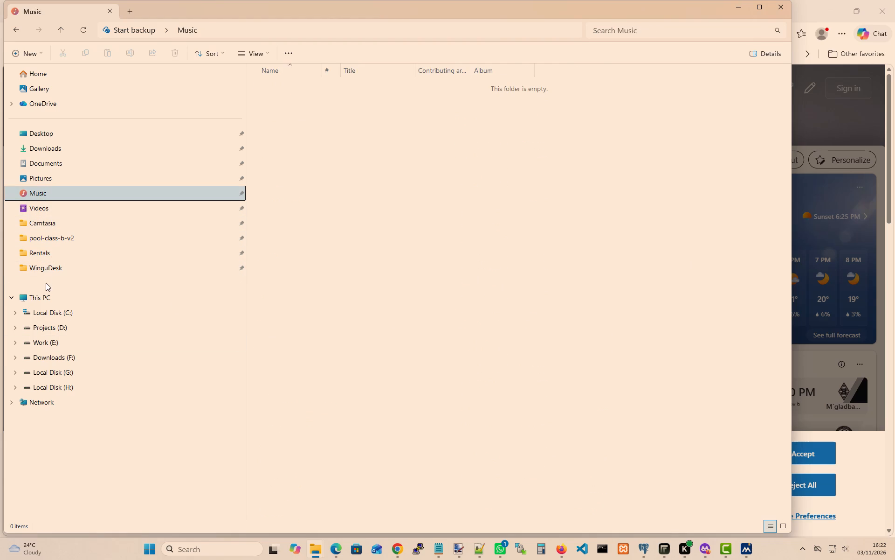
click(45, 268)
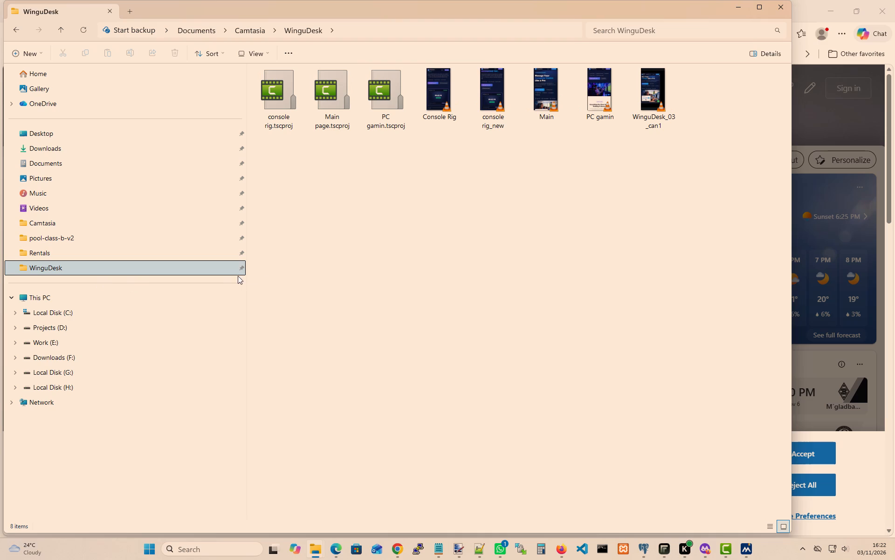
click(740, 9)
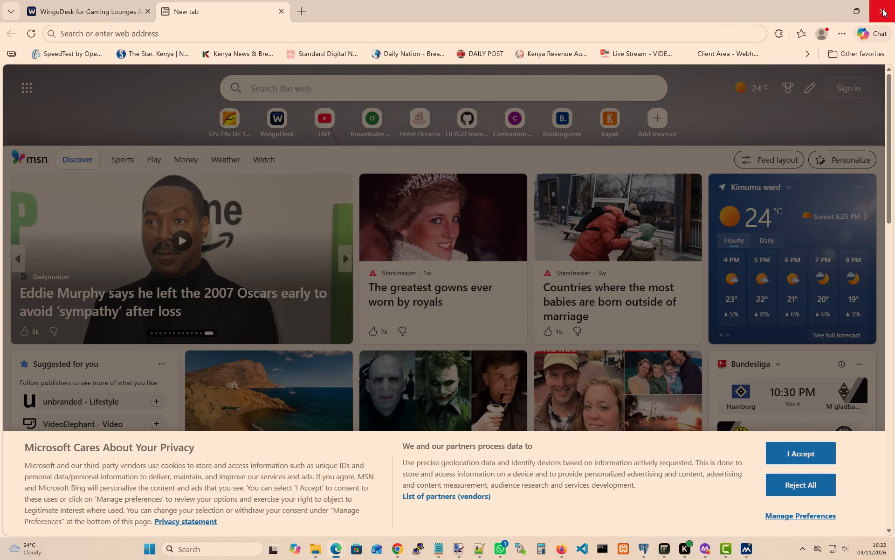
Switch to the WinguDesk for Gaming Lounges page in Microsoft Edge.
click(110, 6)
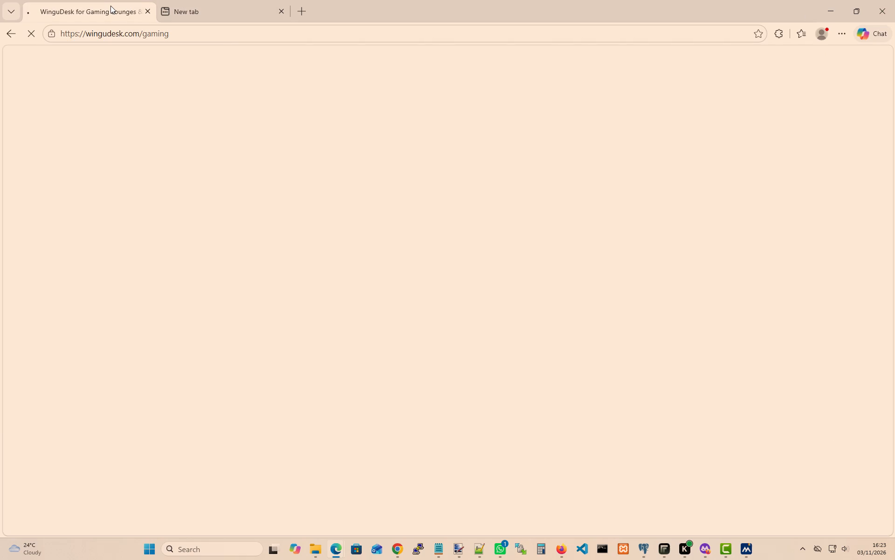
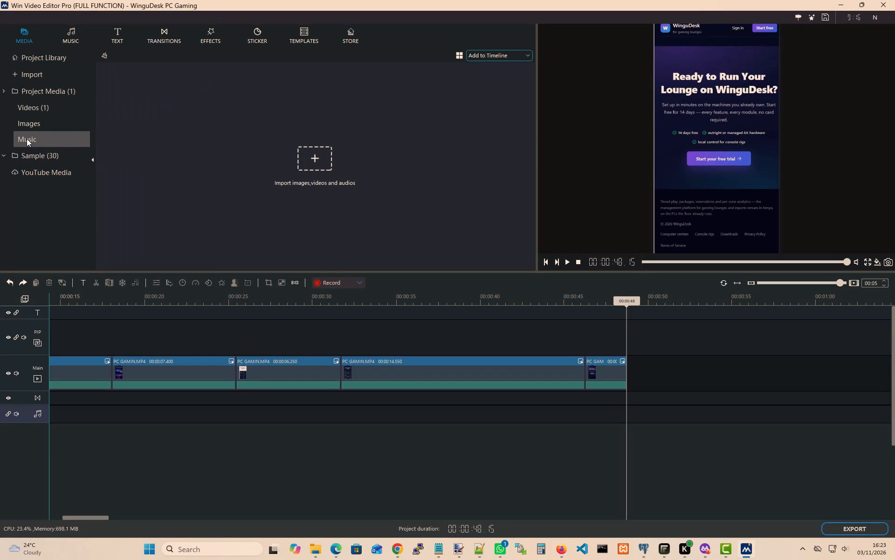
Look through the Sample collection and the project's Music folder for usable audio.
click(40, 156)
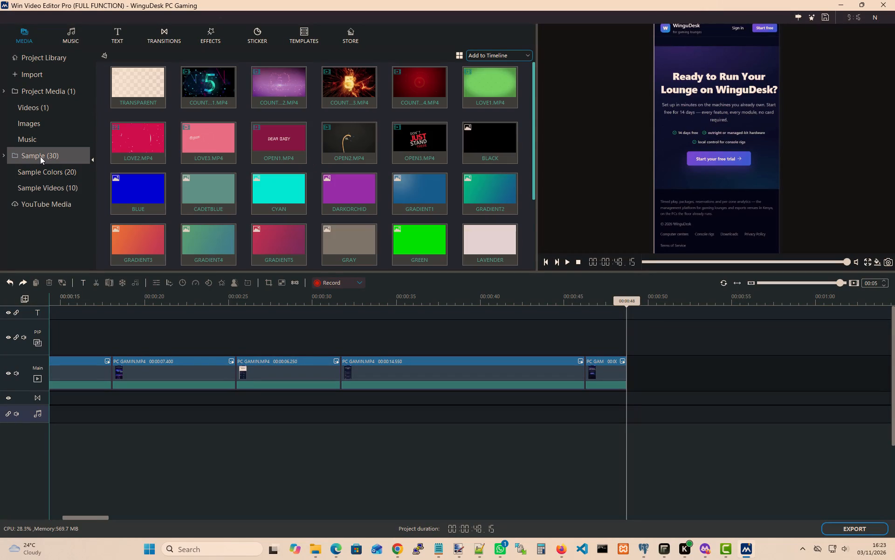
click(28, 141)
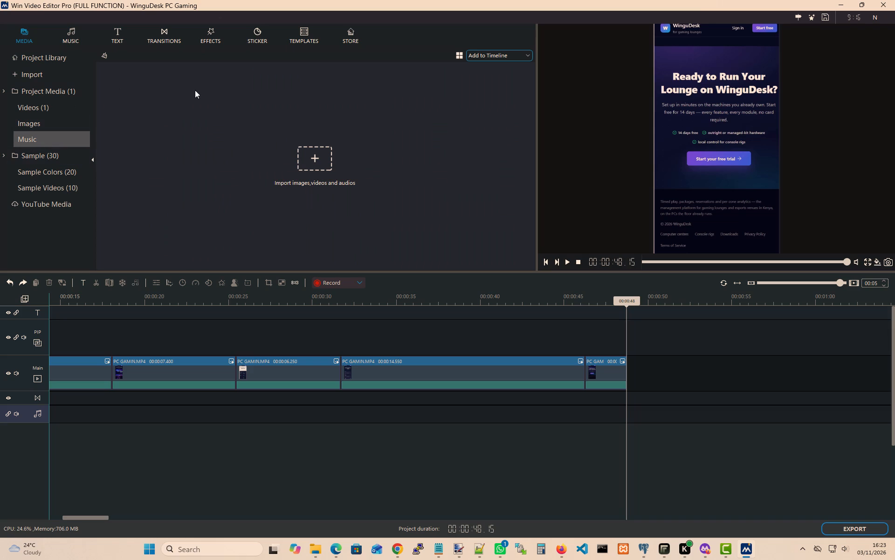
Save the WinguDesk PC Gaming video project.
click(826, 21)
click(630, 302)
Browse the whole collection of included text templates for title and caption designs.
click(120, 40)
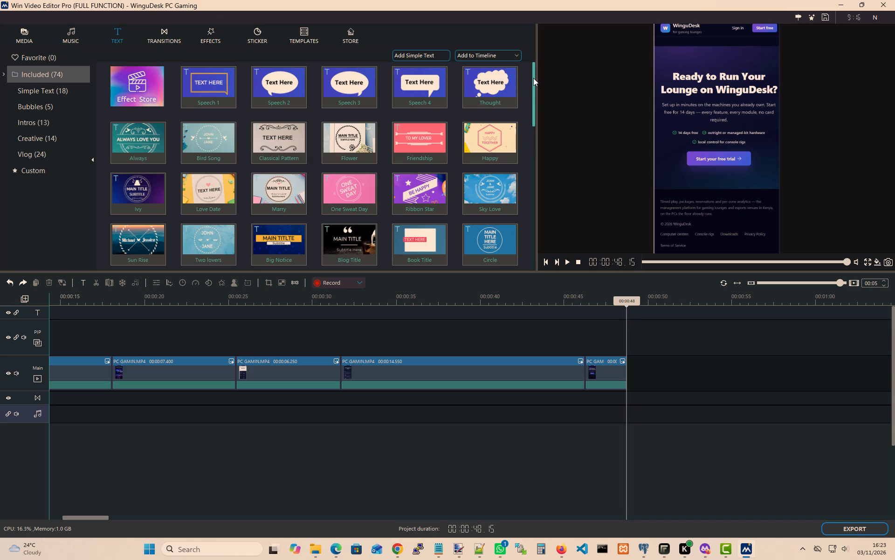
drag(534, 78, 535, 116)
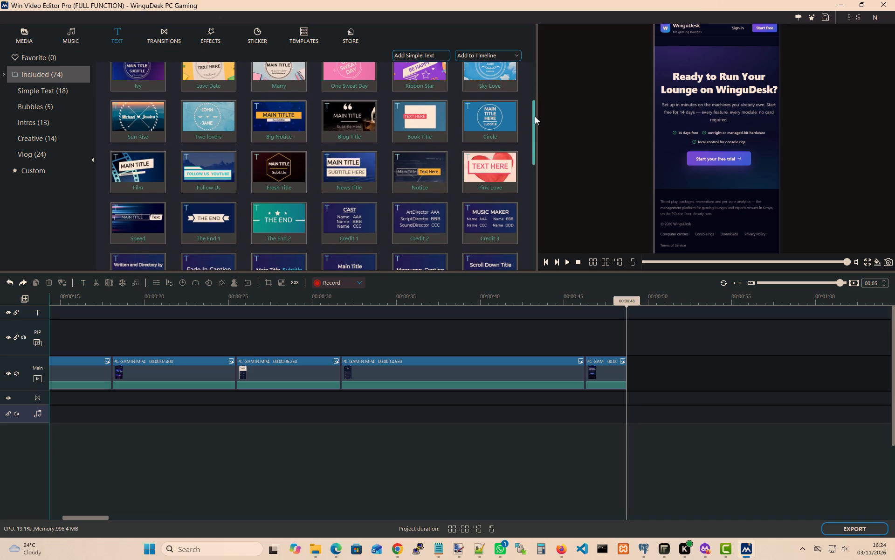
drag(535, 116, 534, 148)
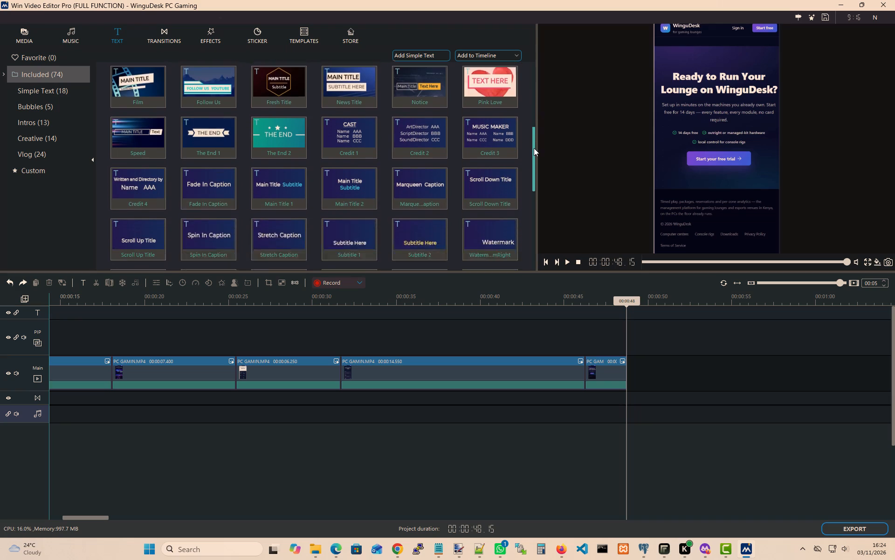
drag(534, 148, 530, 192)
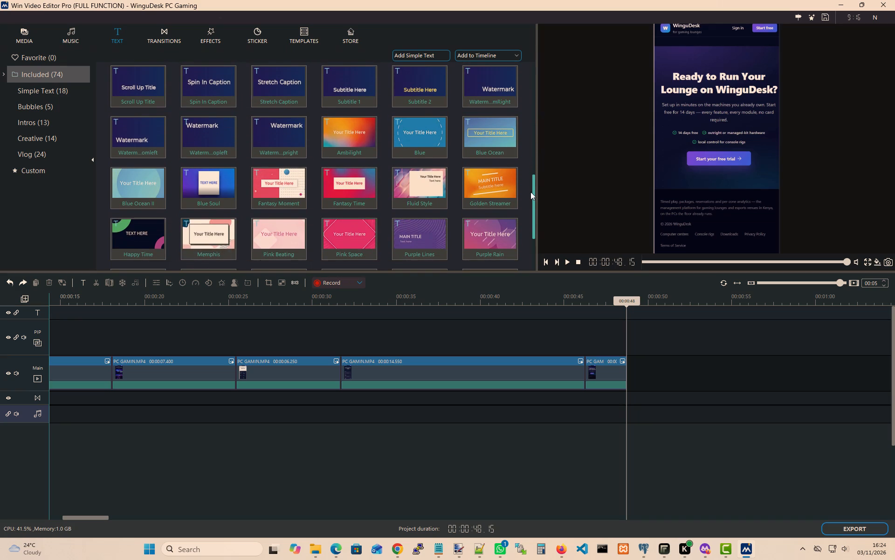
drag(530, 192, 529, 203)
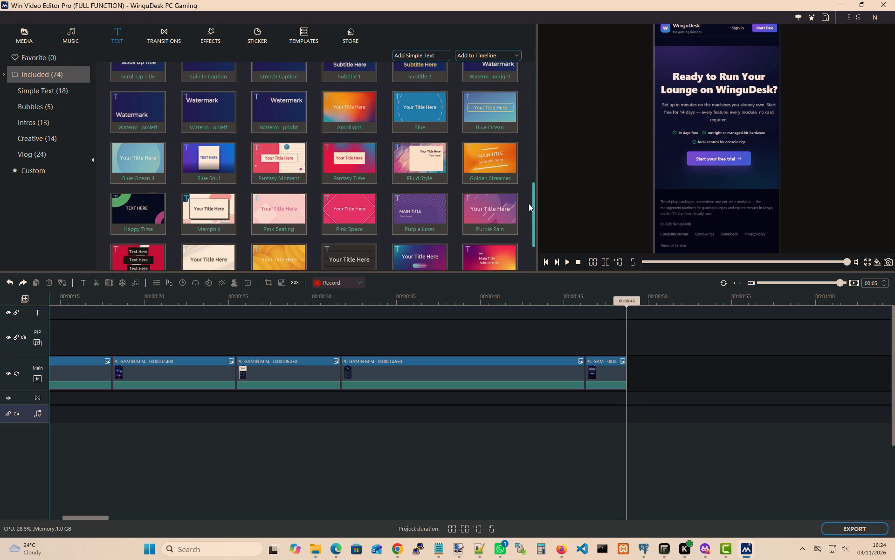
drag(529, 203, 526, 237)
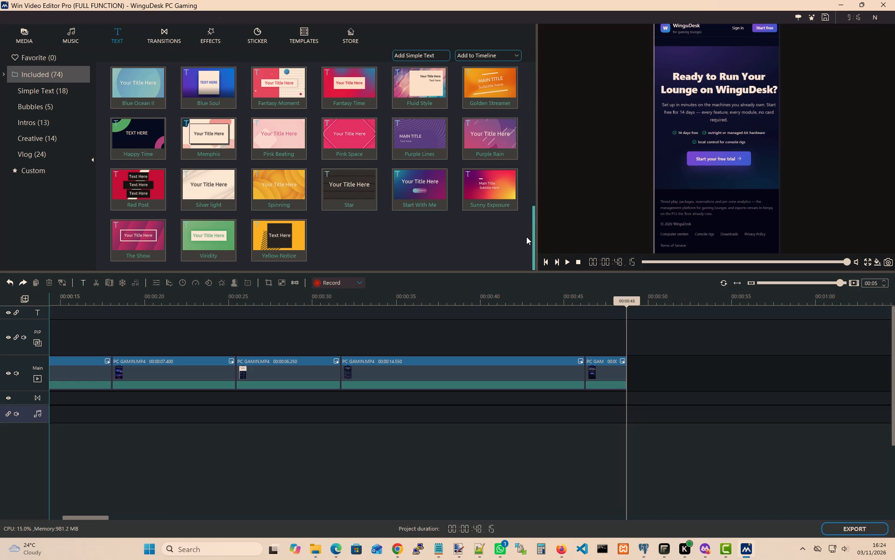
Switch to Chrome and view the TikTok Studio home page with the account's key metrics.
click(397, 553)
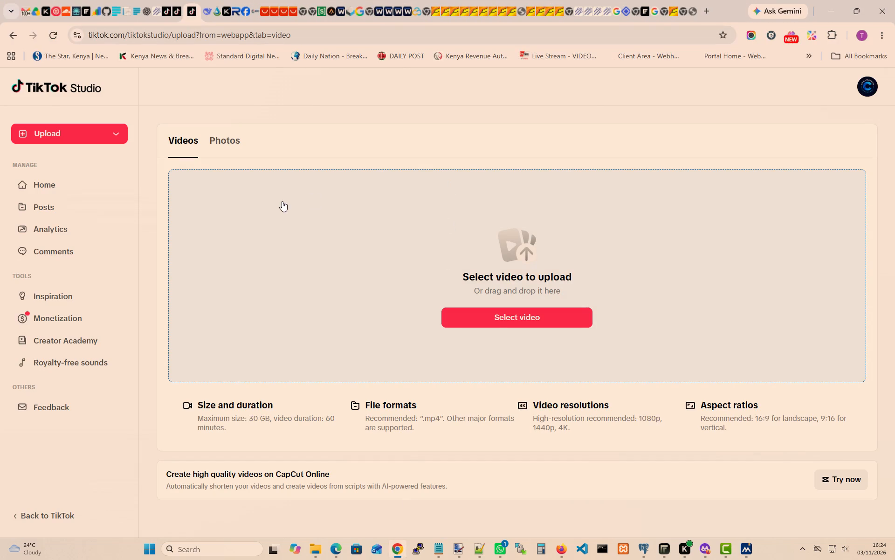
click(52, 184)
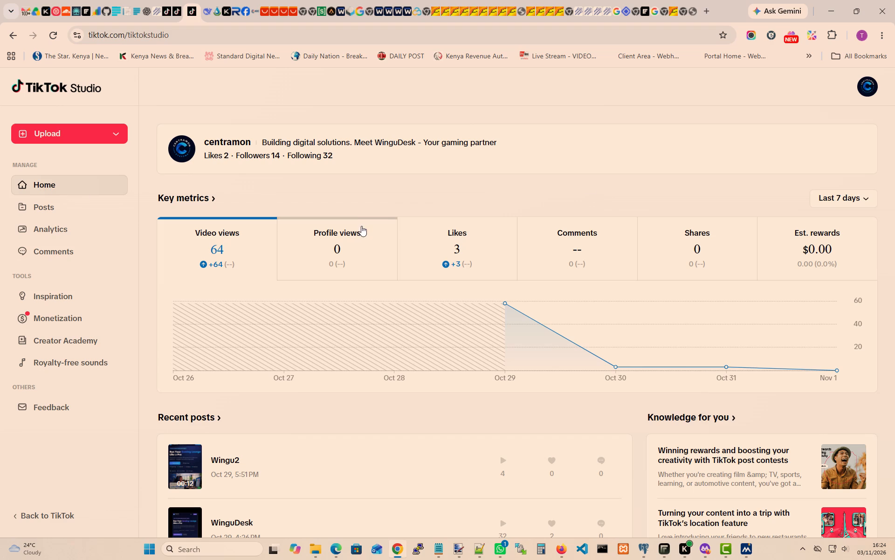
scroll(653, 220, up, 1)
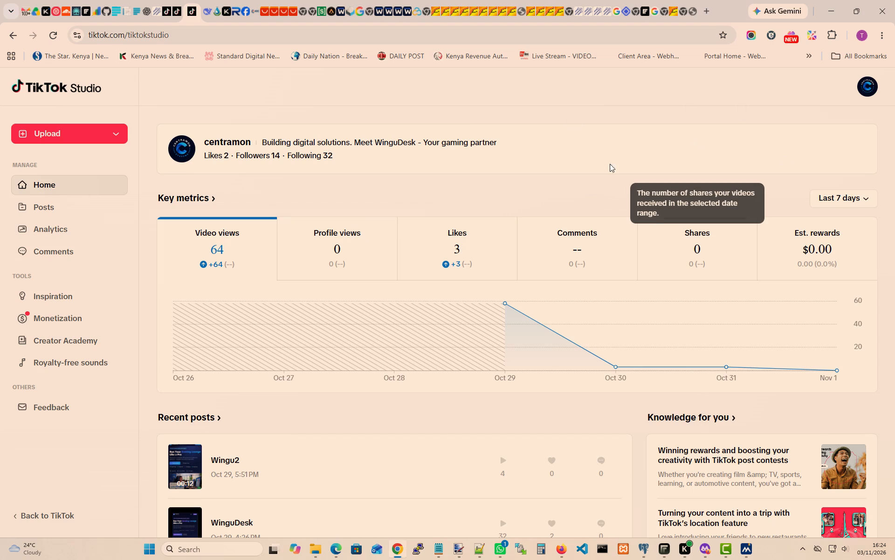
Search Google for royalty free music in the empty new tab.
click(667, 14)
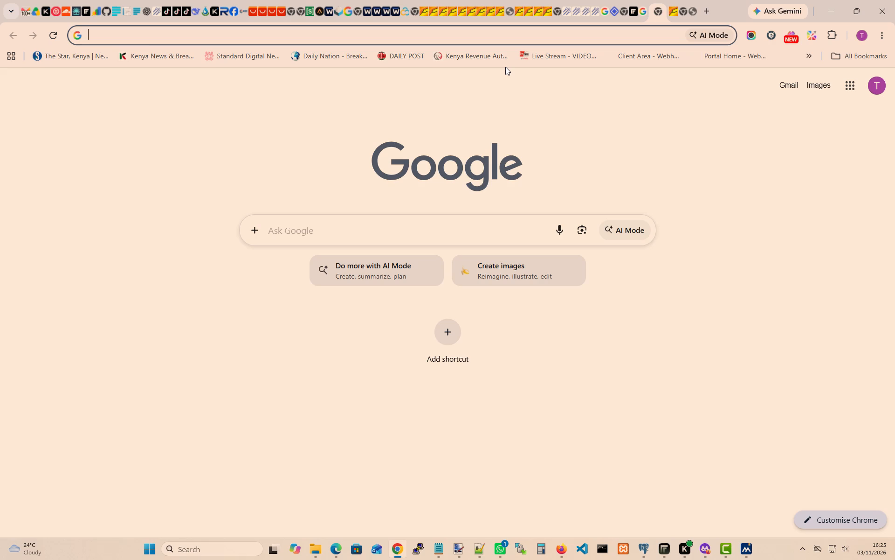
text(ro)
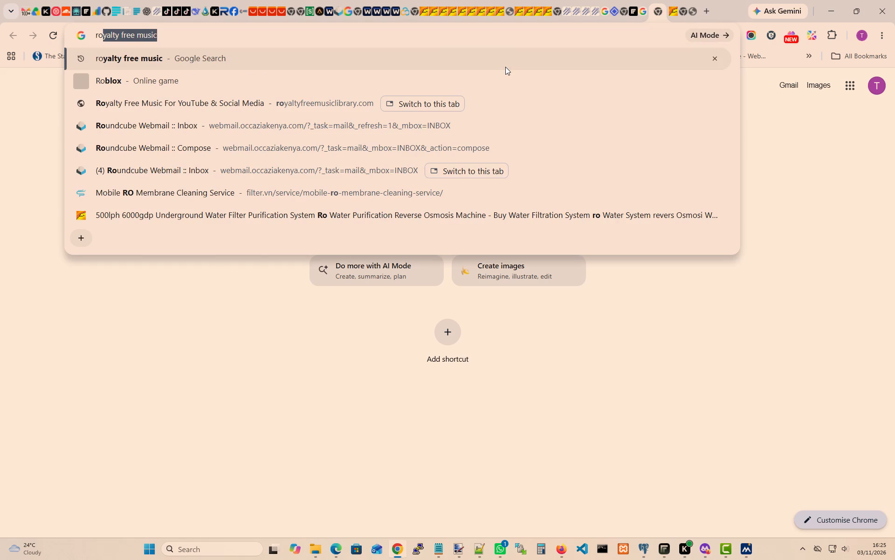
key(Return)
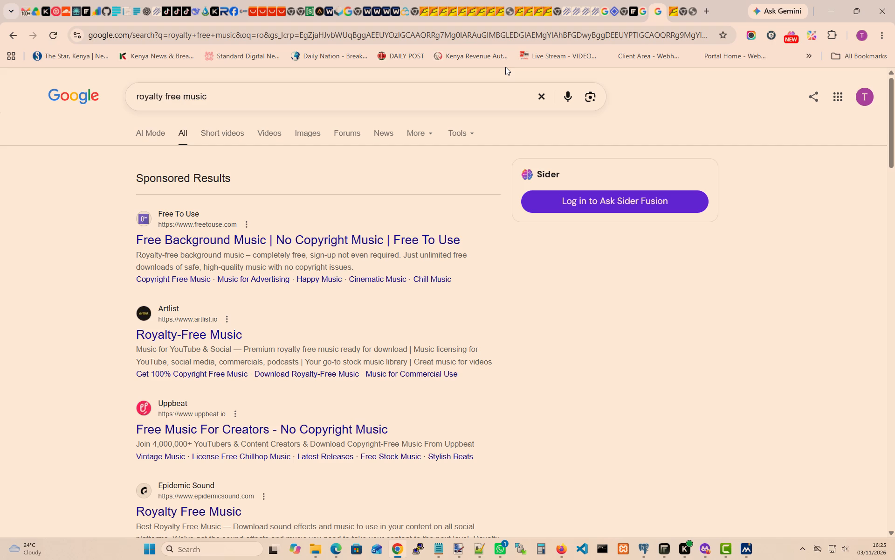
Open the Free To Use music site, read its Usage Policy, and close that tab.
click(244, 241)
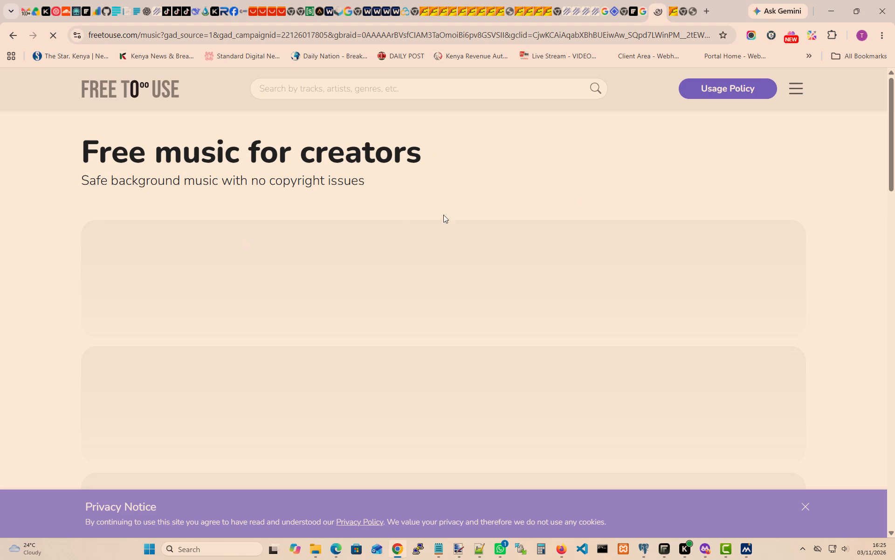
click(728, 89)
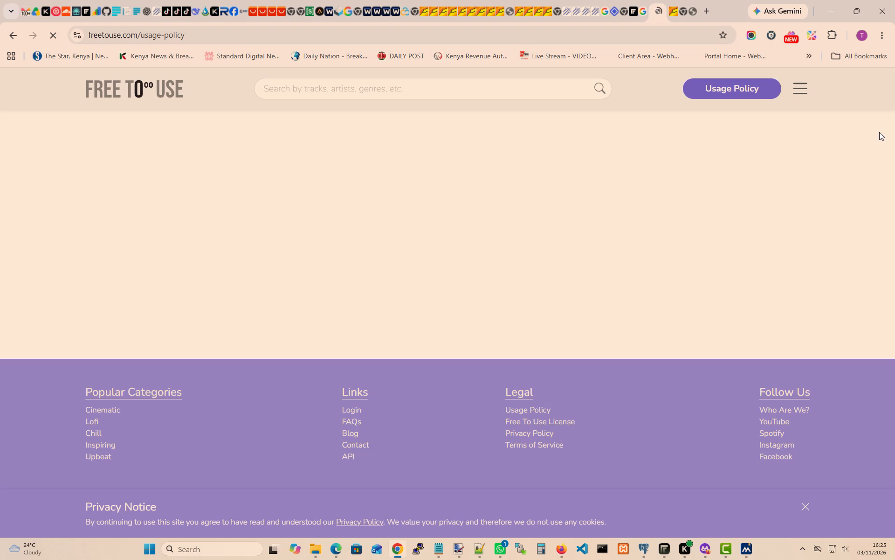
click(527, 408)
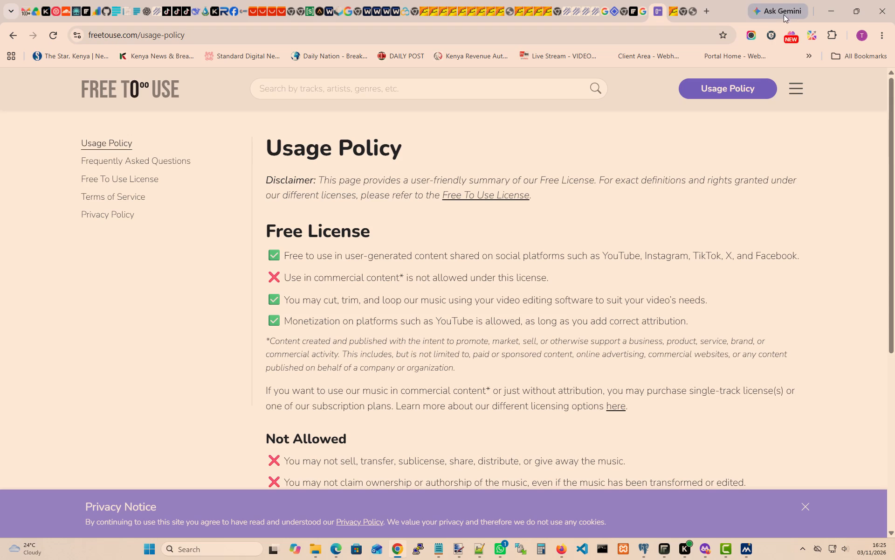
click(661, 11)
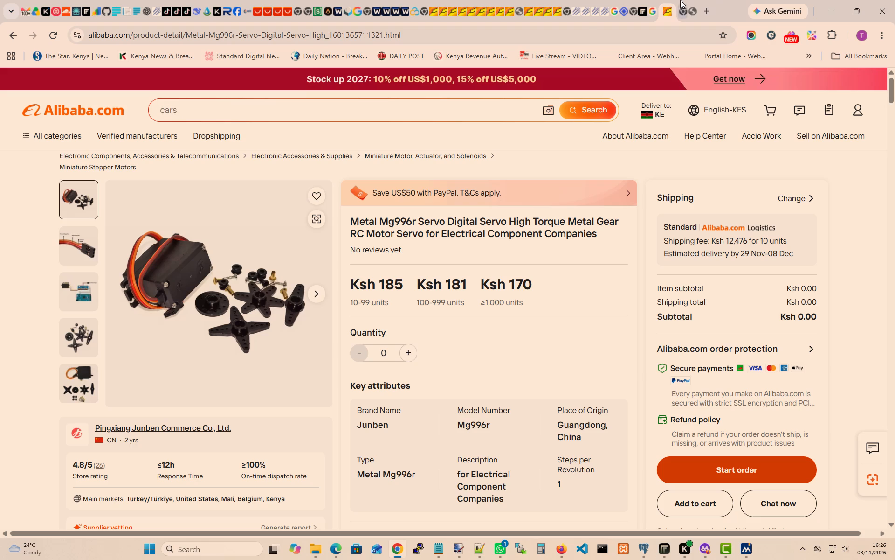
Find the open royaltyfreemusiclibrary.com tab and return to its Google results for royalty free music.
click(655, 16)
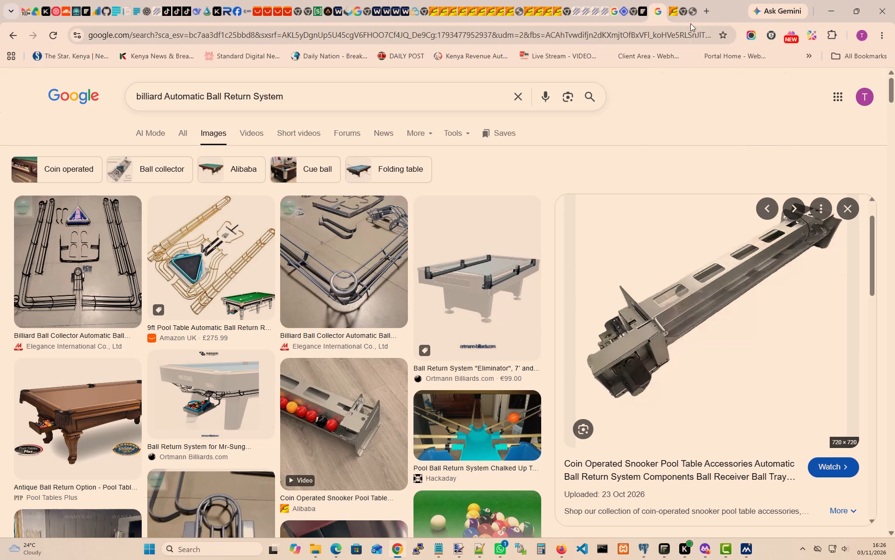
click(681, 12)
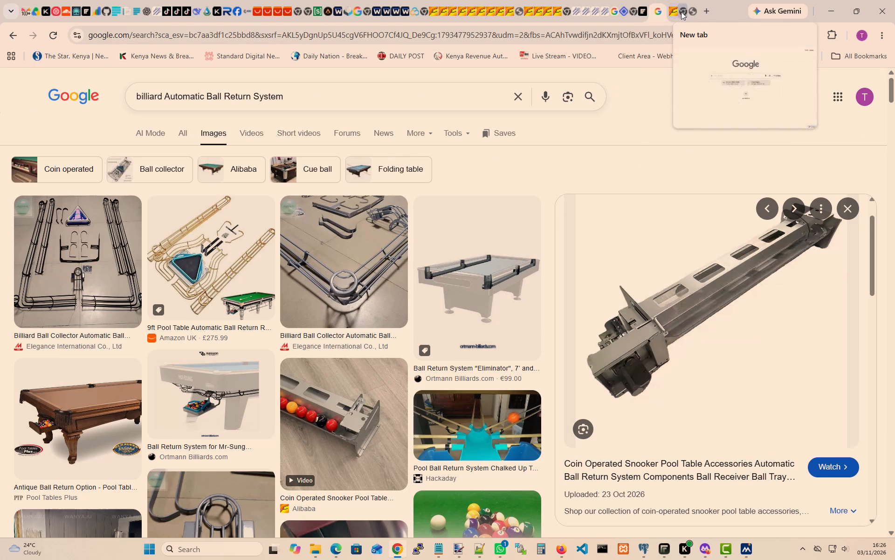
click(687, 10)
click(693, 10)
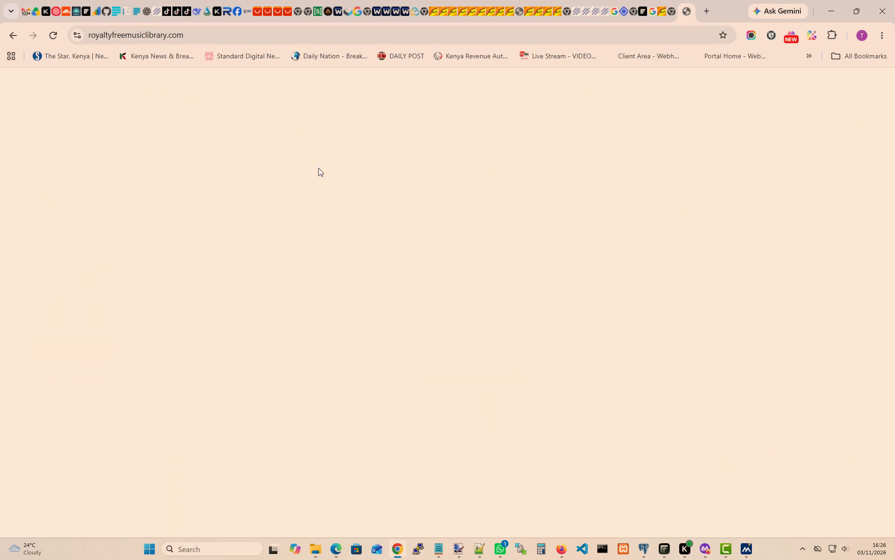
click(14, 32)
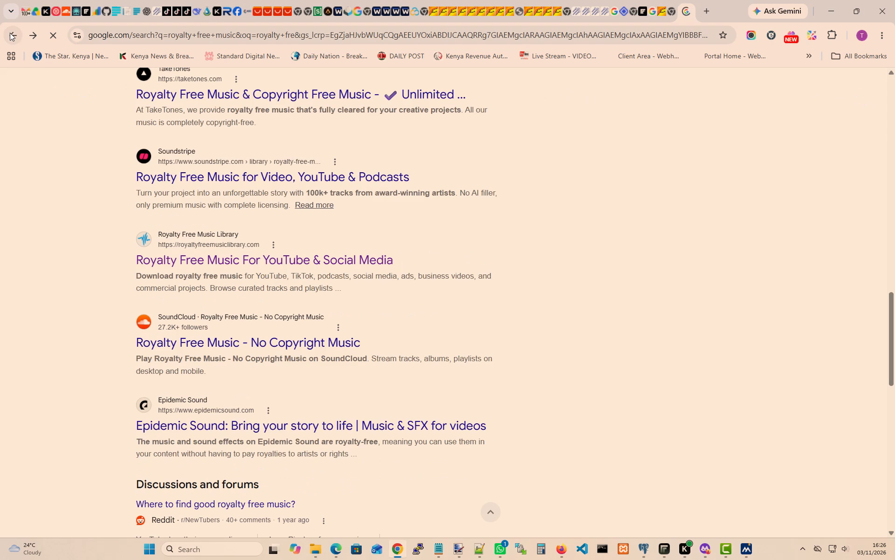
Open Soundstripe's royalty-free music library from the search results and look through its list of songs.
click(330, 178)
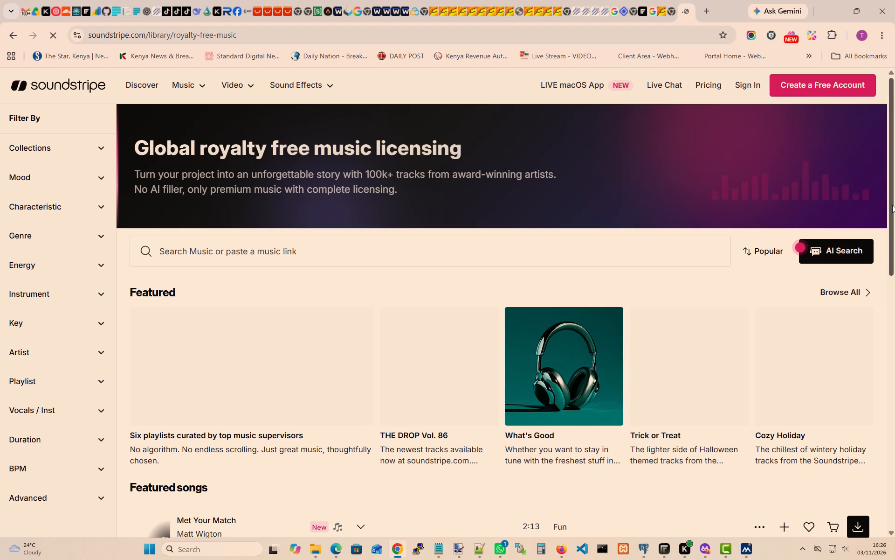
drag(891, 205, 894, 399)
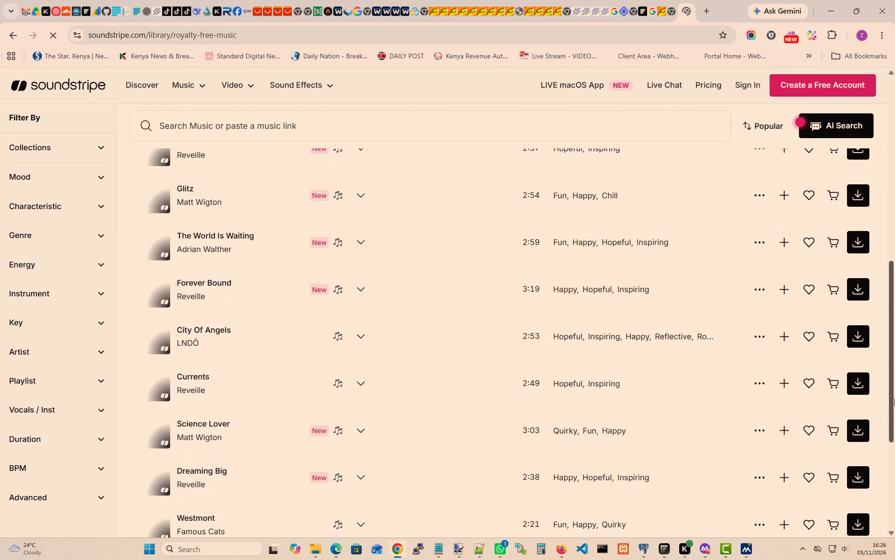
drag(894, 399, 894, 454)
middle_click(894, 454)
drag(894, 457, 894, 510)
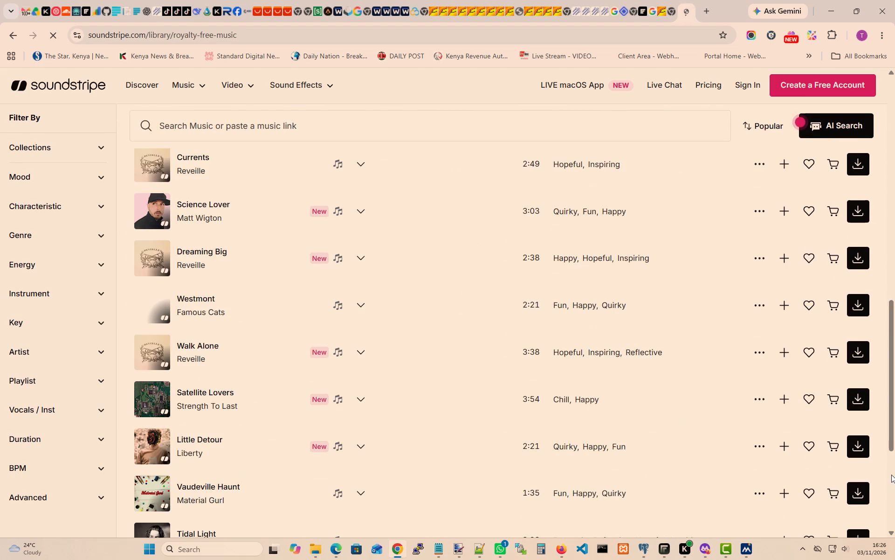
drag(889, 436, 894, 535)
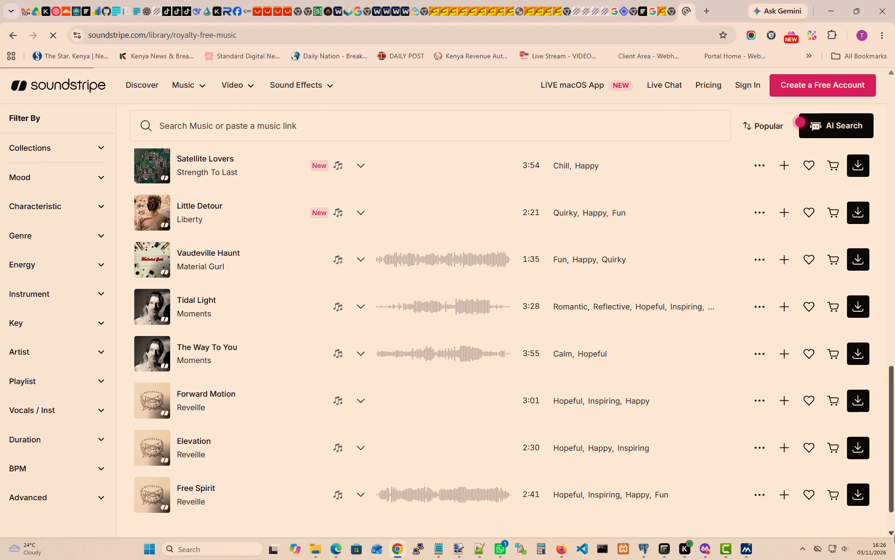
drag(894, 535, 894, 231)
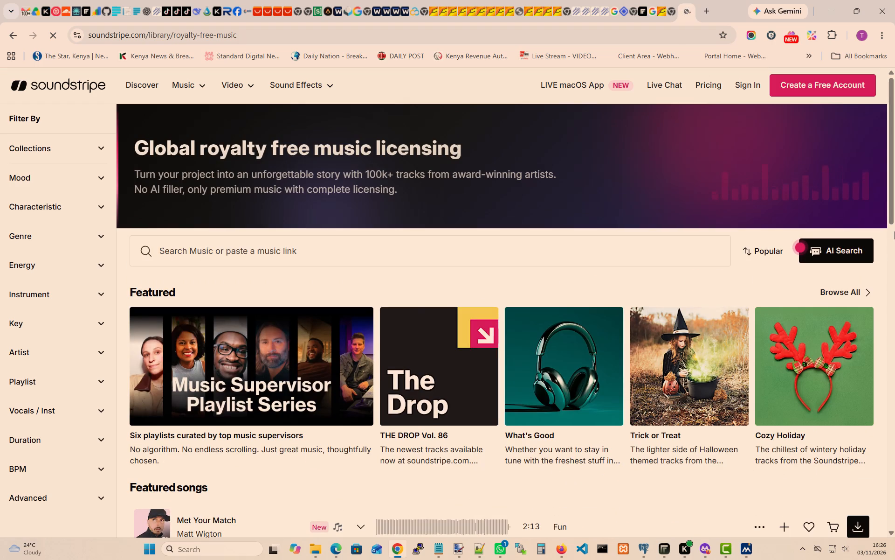
Examine the subscription plans on Soundstripe's pricing page, and go back to the previous page.
click(707, 86)
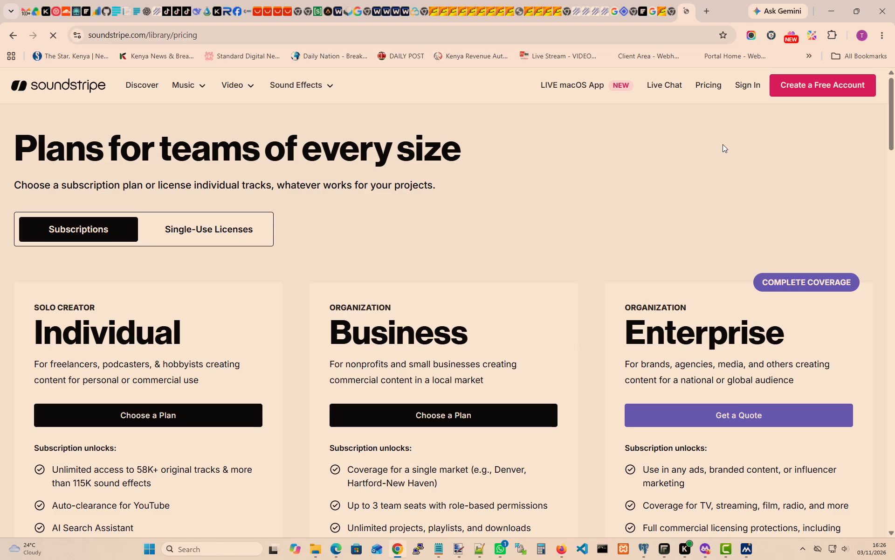
drag(893, 126, 891, 146)
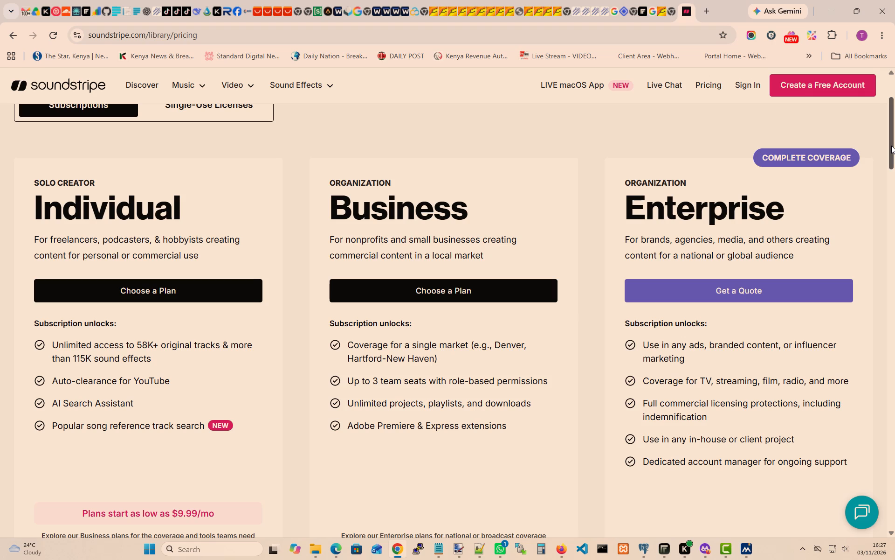
drag(891, 146, 878, 61)
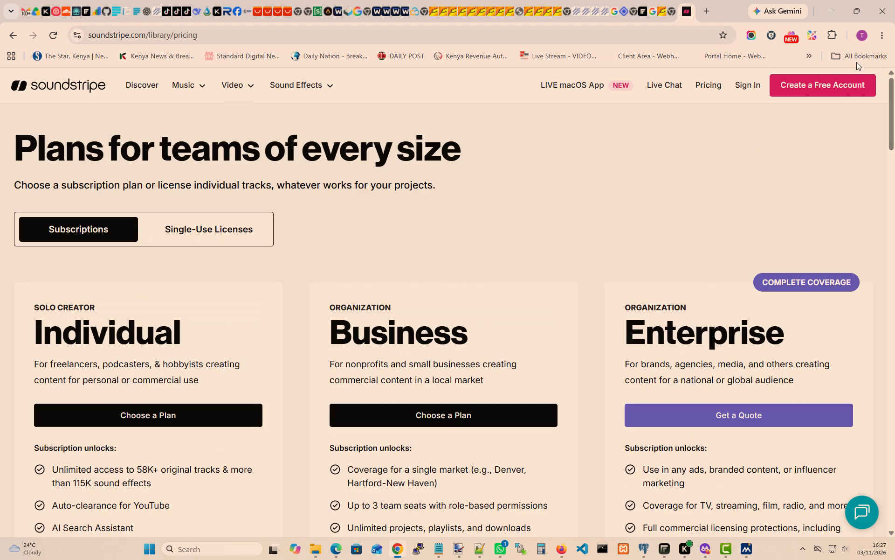
click(11, 38)
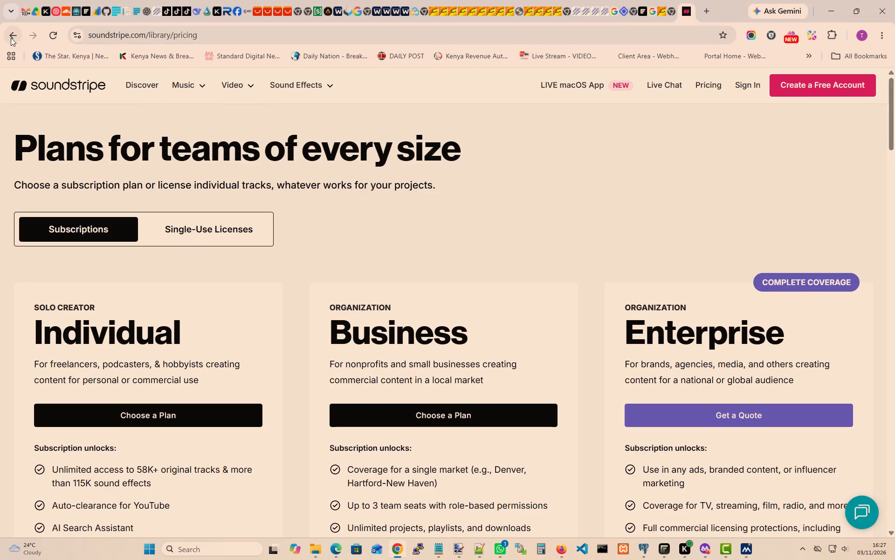
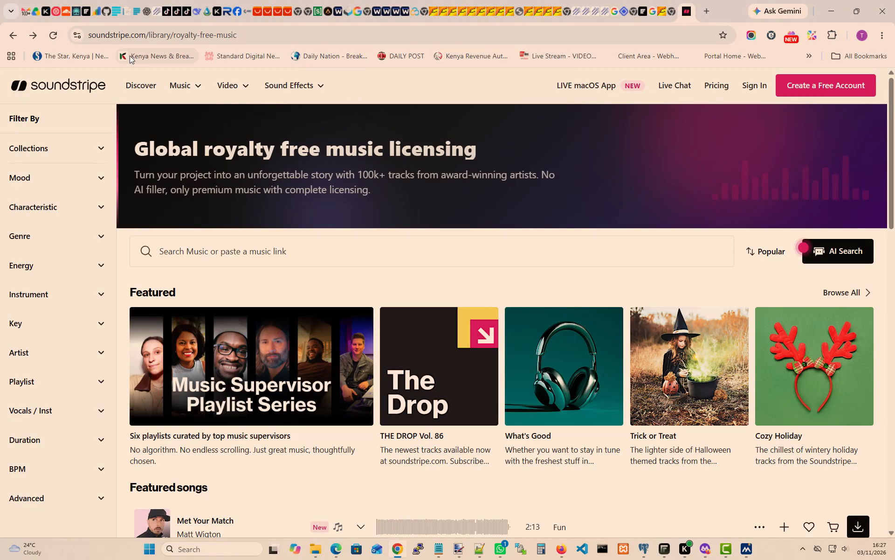
Return from Soundstripe to the Google results and refine the search to royalty free music for commercial use.
click(15, 31)
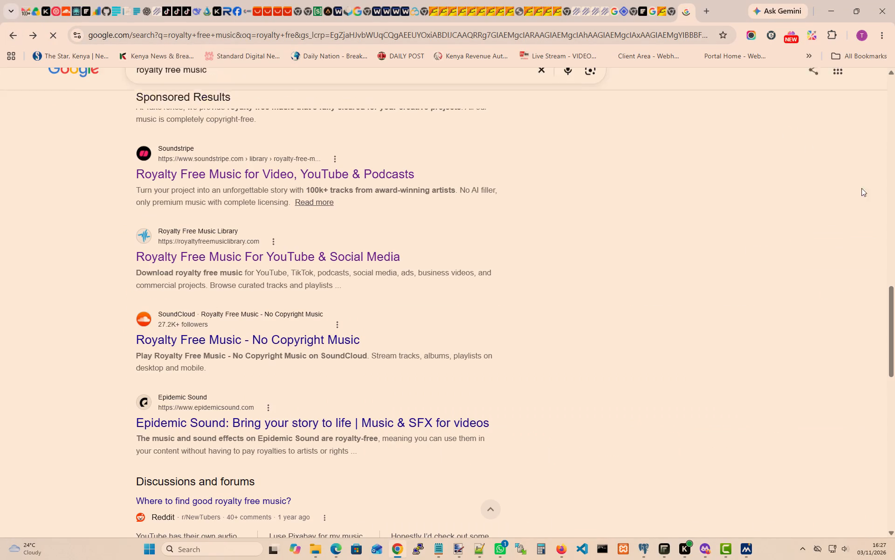
double_click(894, 345)
drag(894, 345, 894, 66)
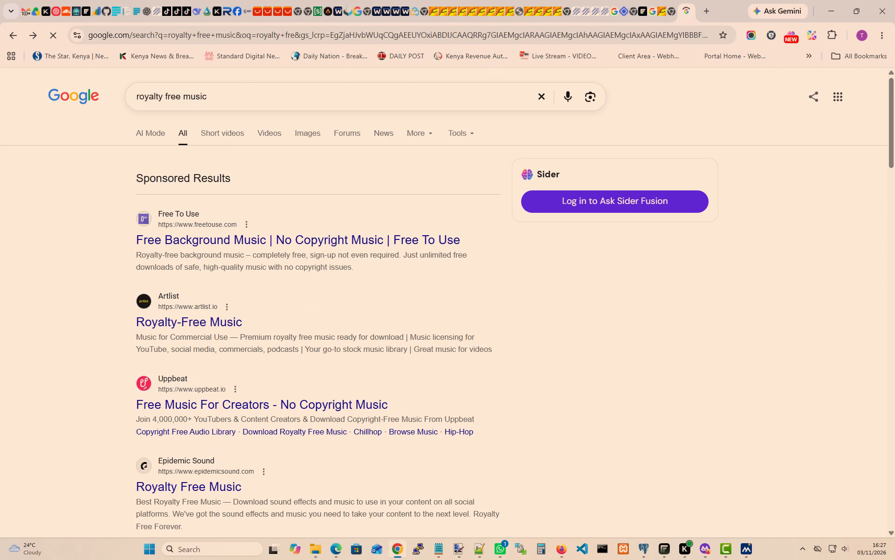
click(218, 98)
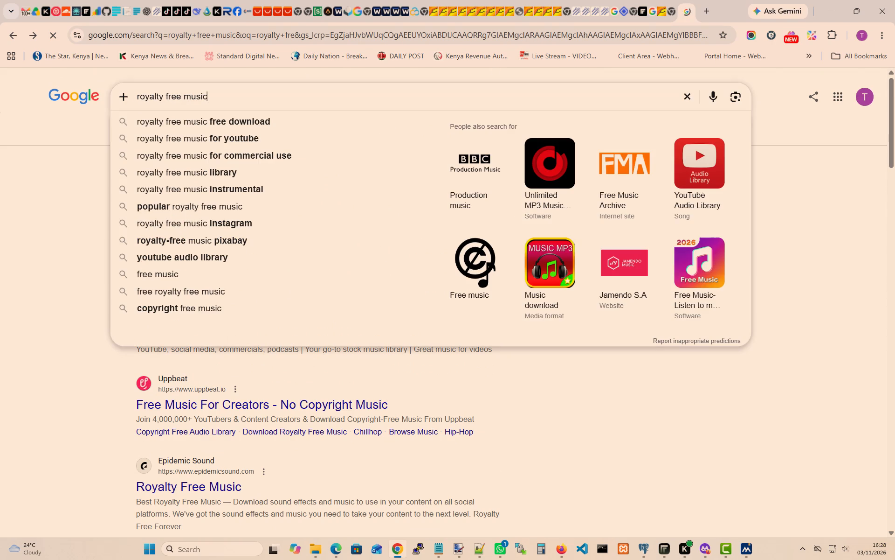
key(space)
text(for)
key(space)
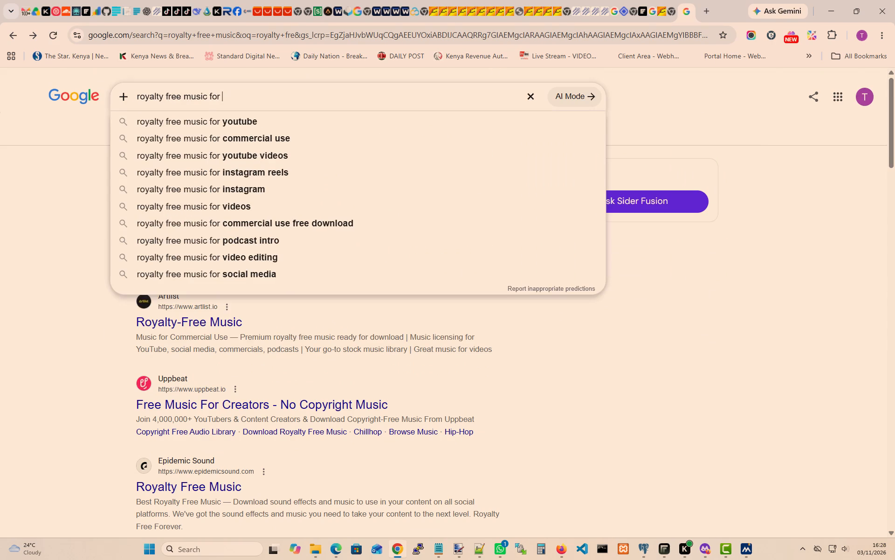
click(187, 138)
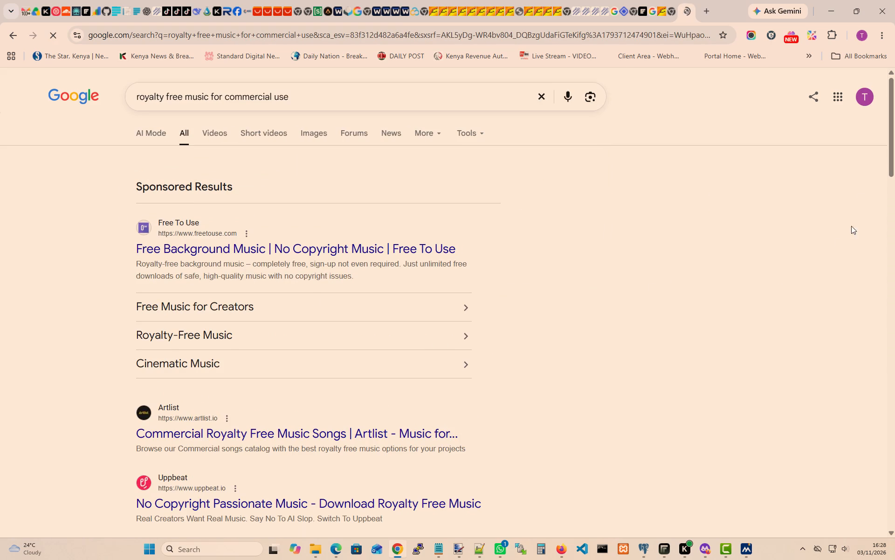
Open Artlist's Commercial Royalty Free Music Songs page from the sponsored search results.
drag(894, 148, 883, 183)
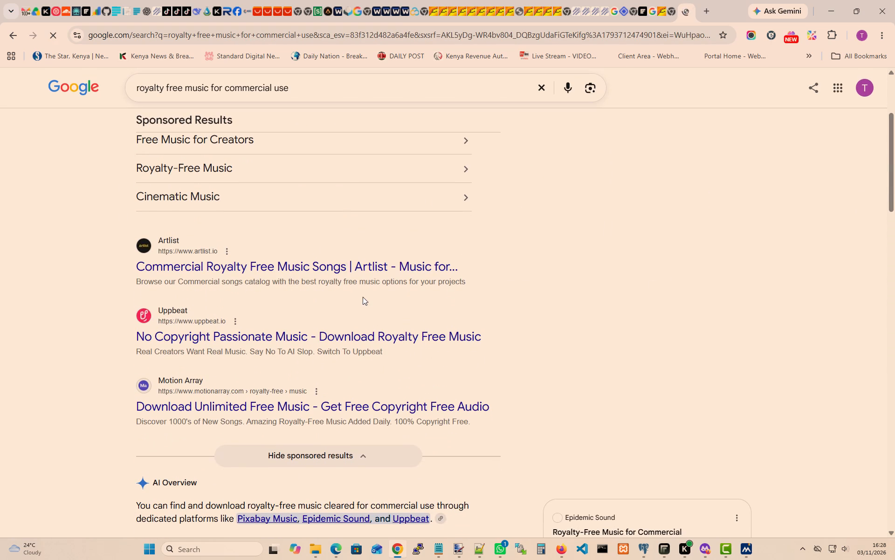
click(364, 268)
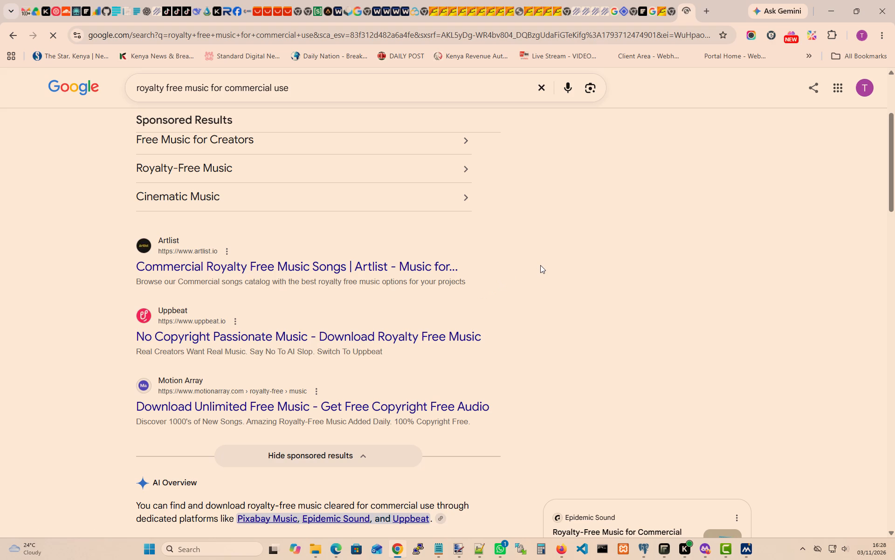
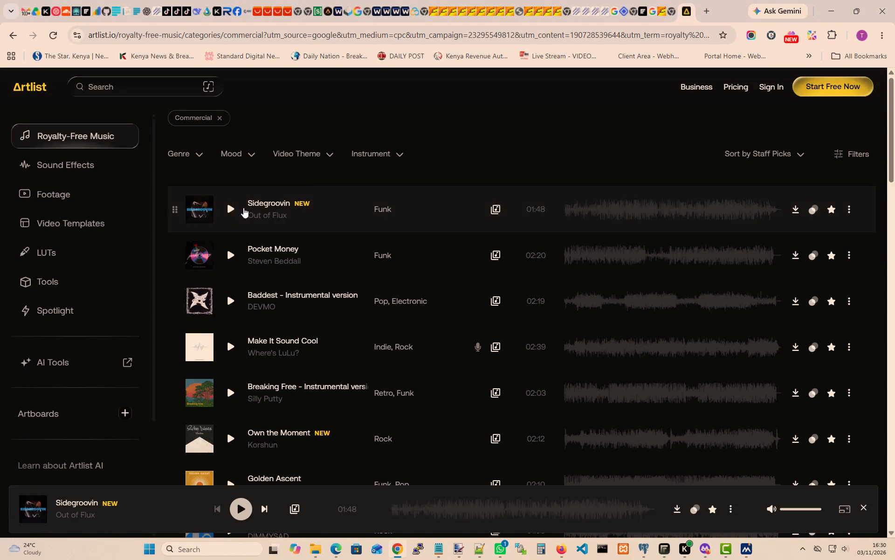
Preview the tracks Sidegroovin and Pocket Money in the commercial royalty-free music list, pausing each one after listening.
click(231, 211)
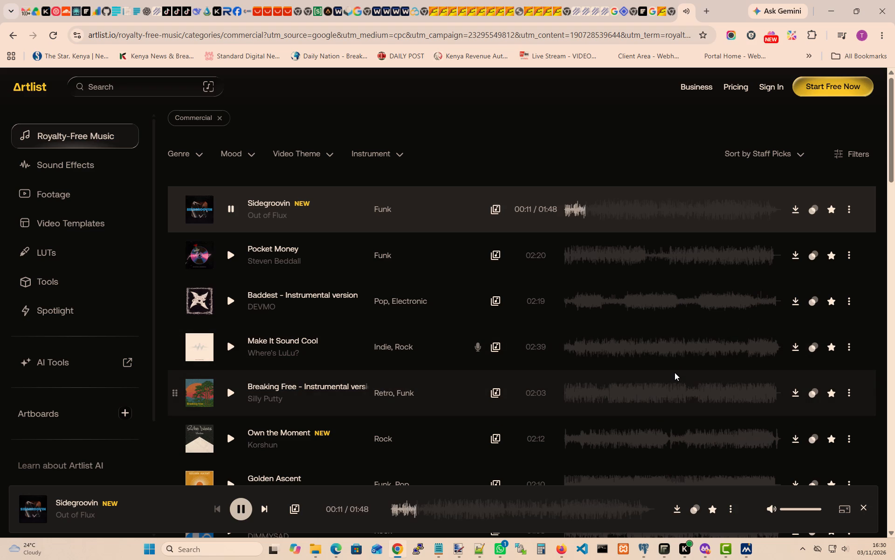
click(891, 168)
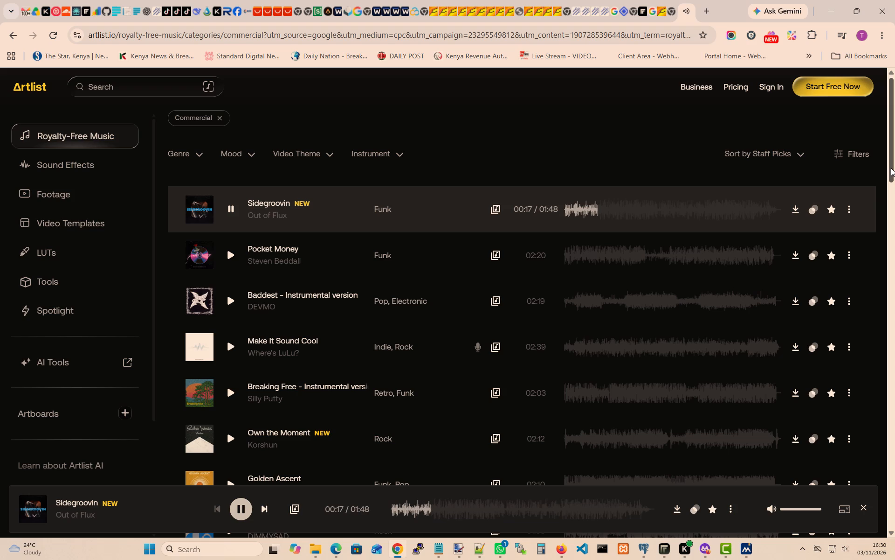
click(850, 212)
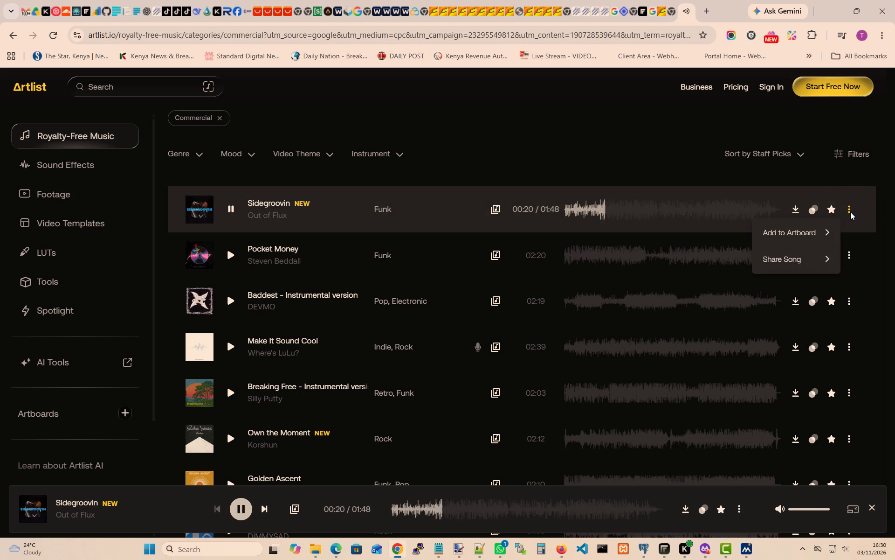
click(682, 170)
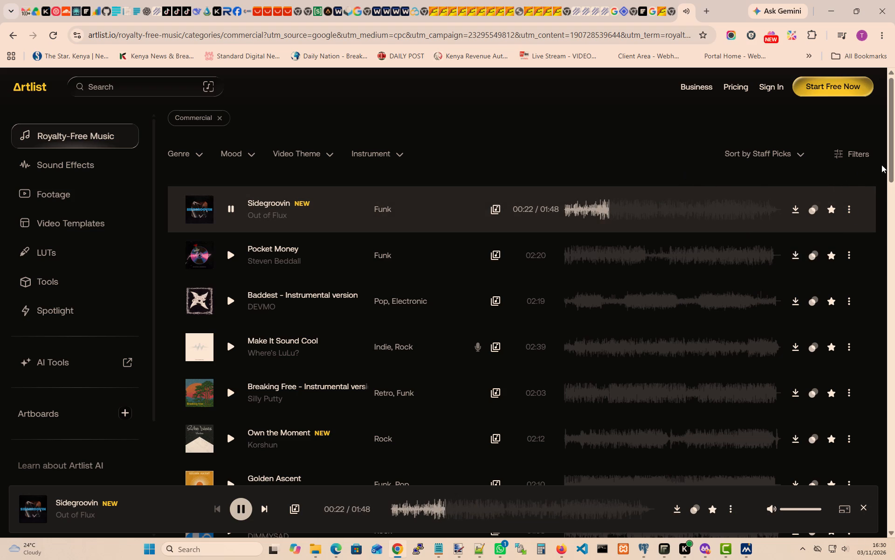
click(888, 164)
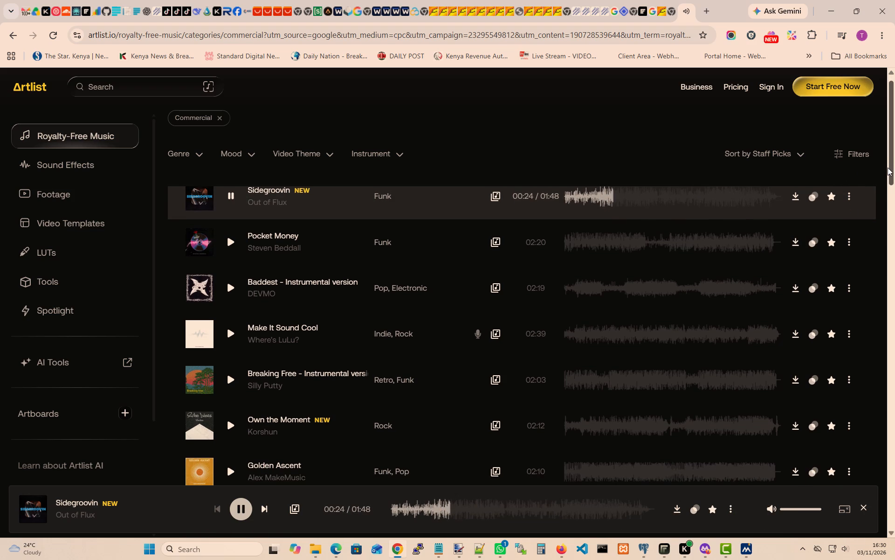
click(229, 198)
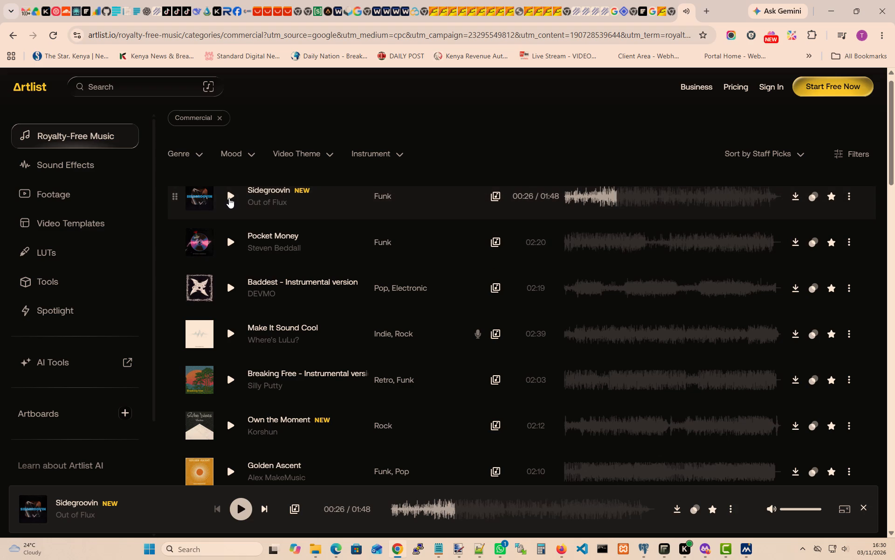
click(227, 243)
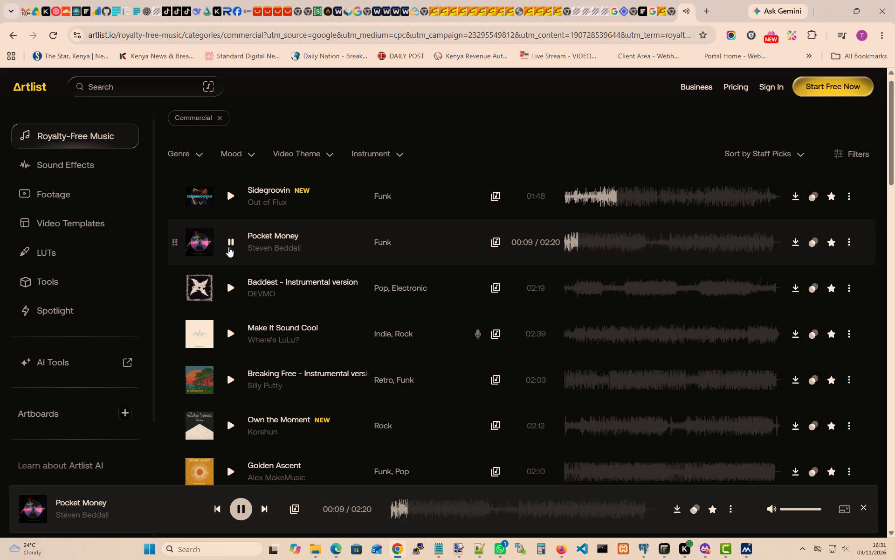
click(230, 243)
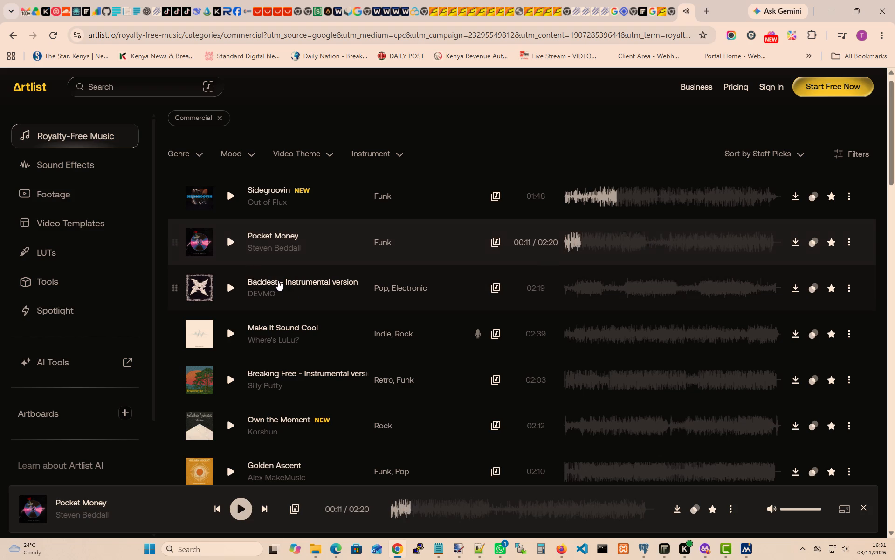
Browse further through the commercial royalty-free music list for suitable tracks, dismissing the audio player.
drag(886, 154, 888, 176)
drag(891, 154, 886, 274)
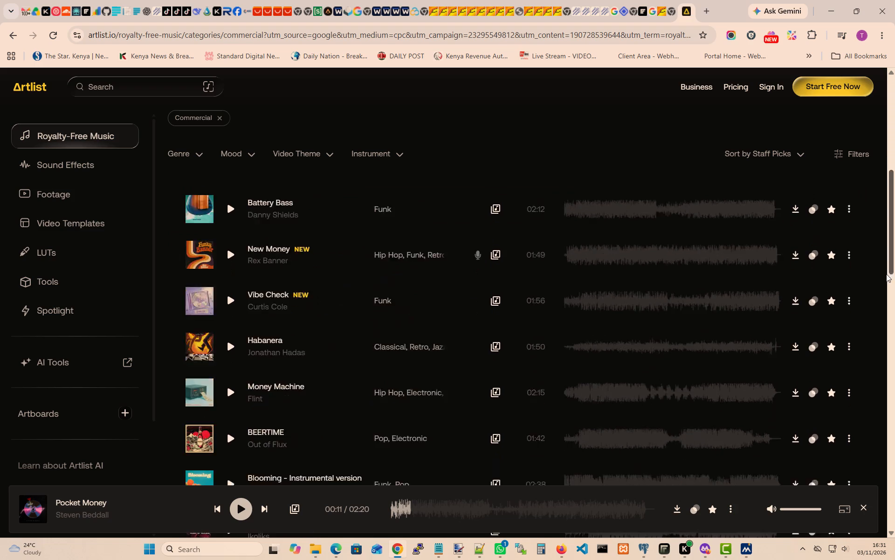
drag(886, 274, 894, 559)
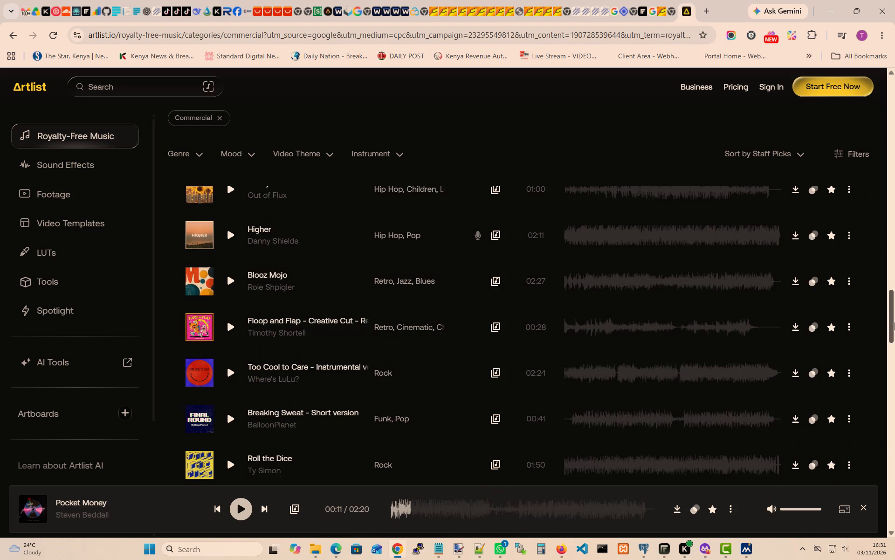
drag(894, 319, 894, 557)
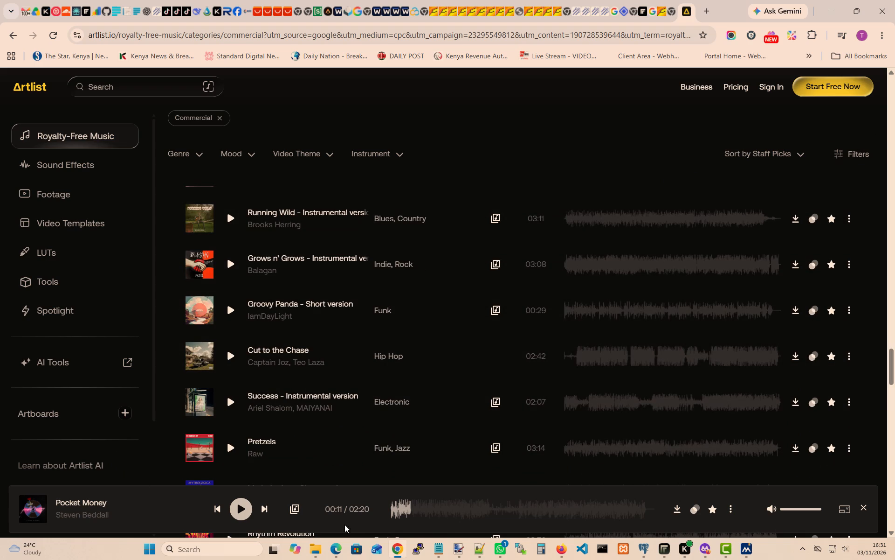
click(862, 507)
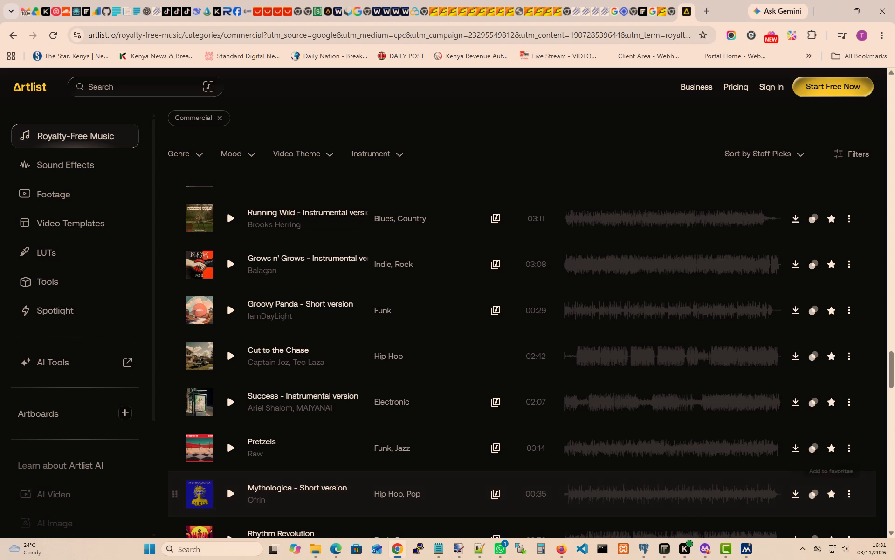
drag(893, 366, 893, 520)
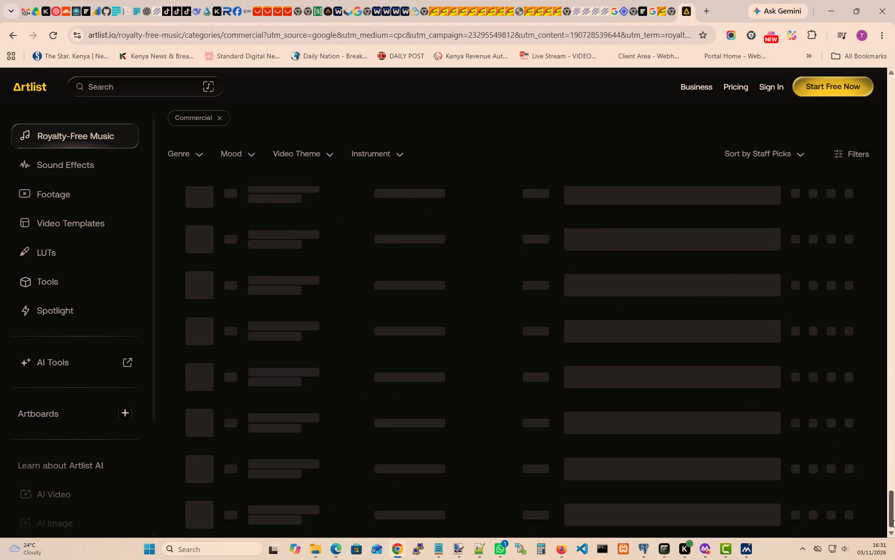
drag(893, 520, 893, 525)
drag(893, 447, 893, 490)
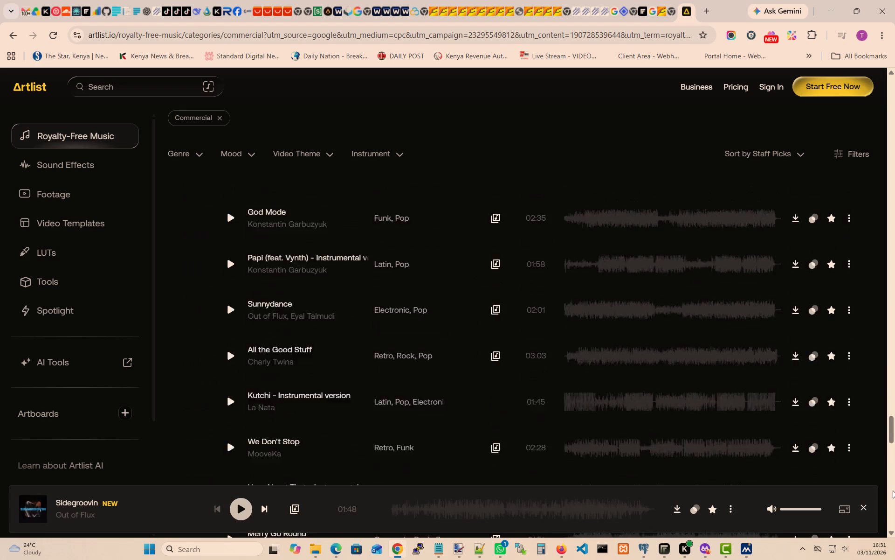
drag(893, 490, 893, 515)
click(868, 511)
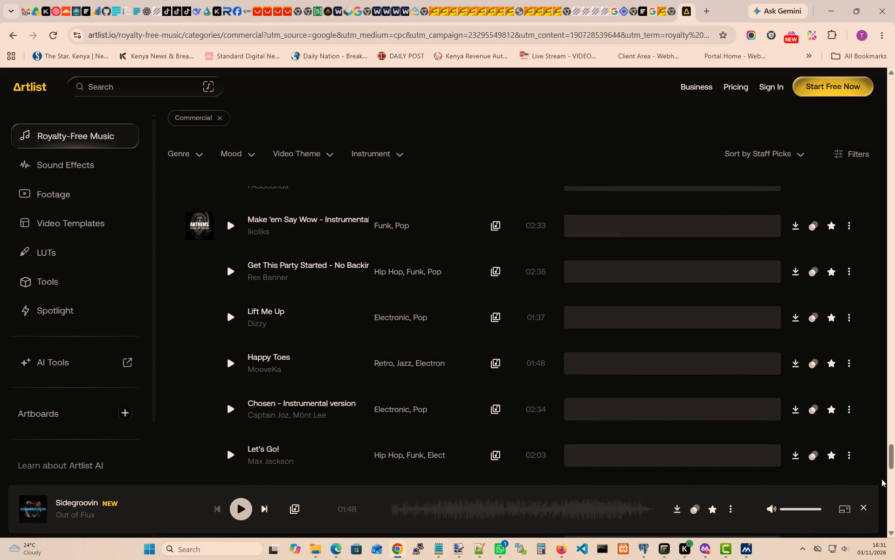
click(865, 508)
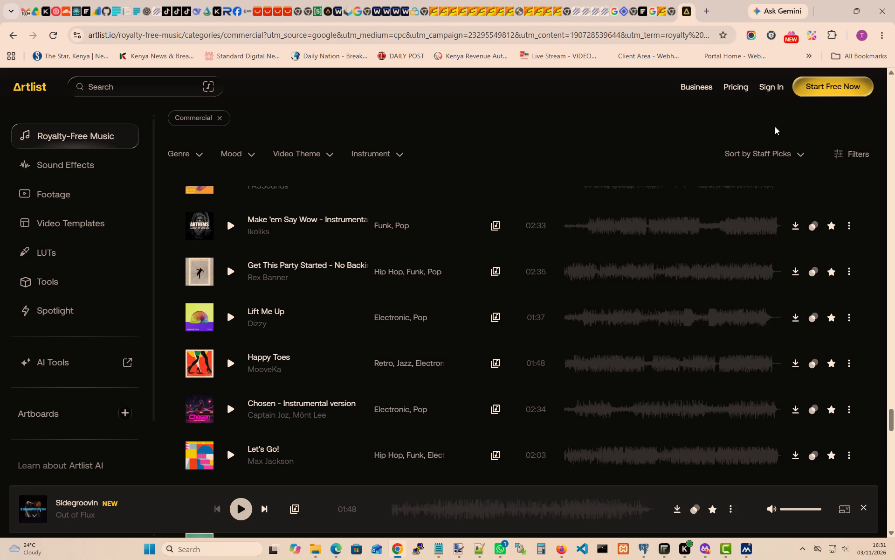
Open Artlist's pricing page and compare the licenses and features of the Stock Catalog plans.
click(731, 84)
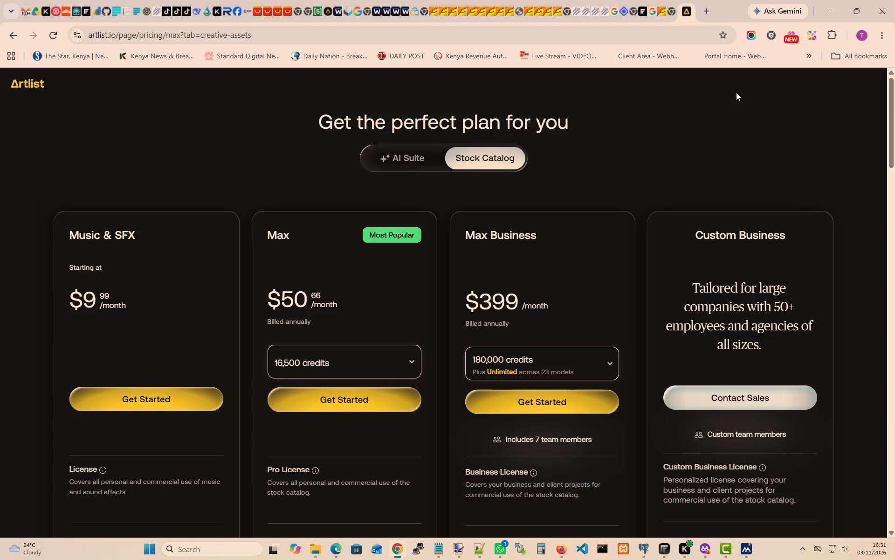
drag(892, 121, 890, 149)
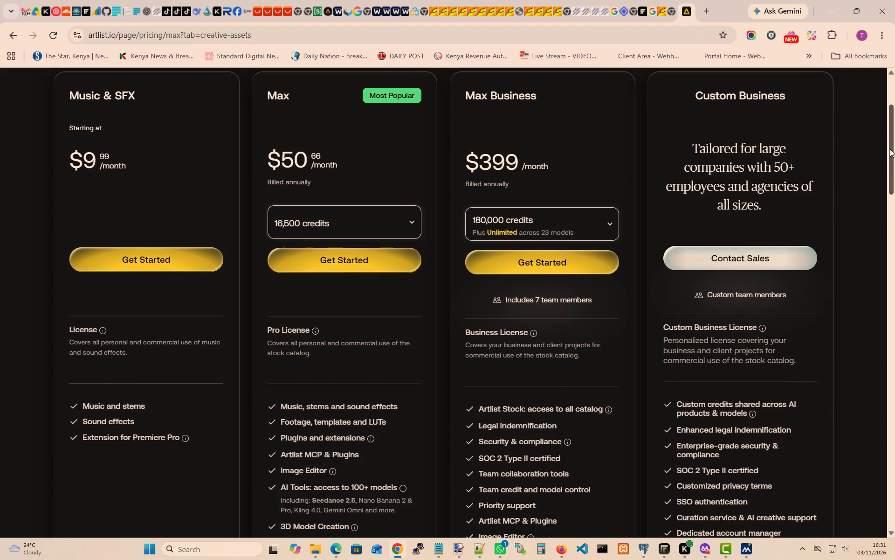
drag(890, 149, 890, 189)
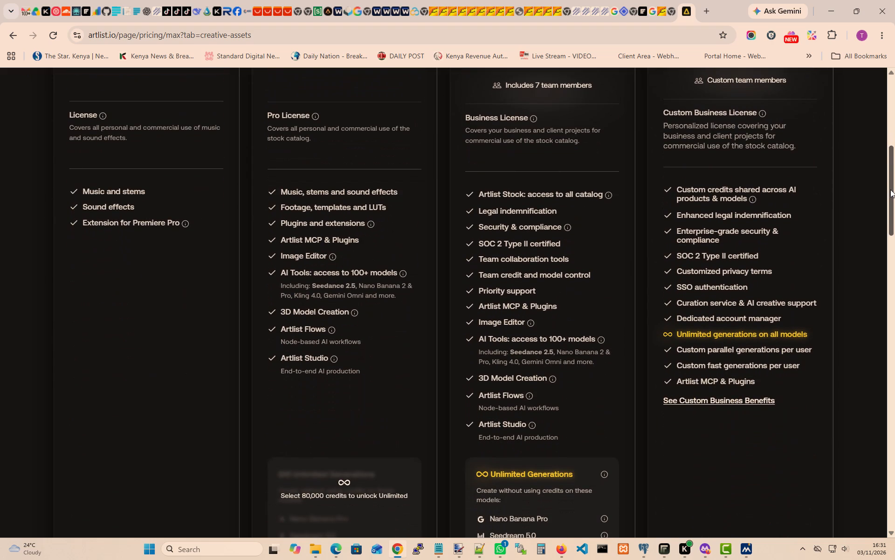
drag(890, 189, 892, 174)
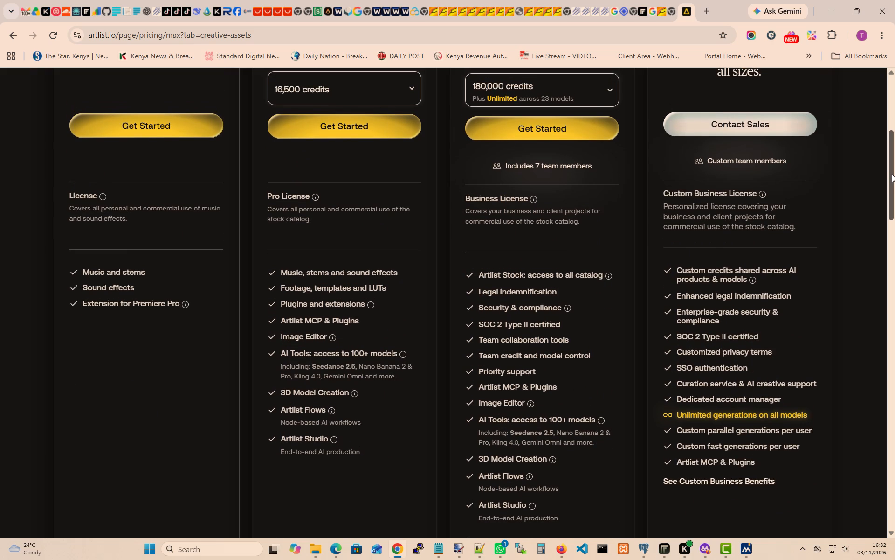
drag(892, 174, 894, 140)
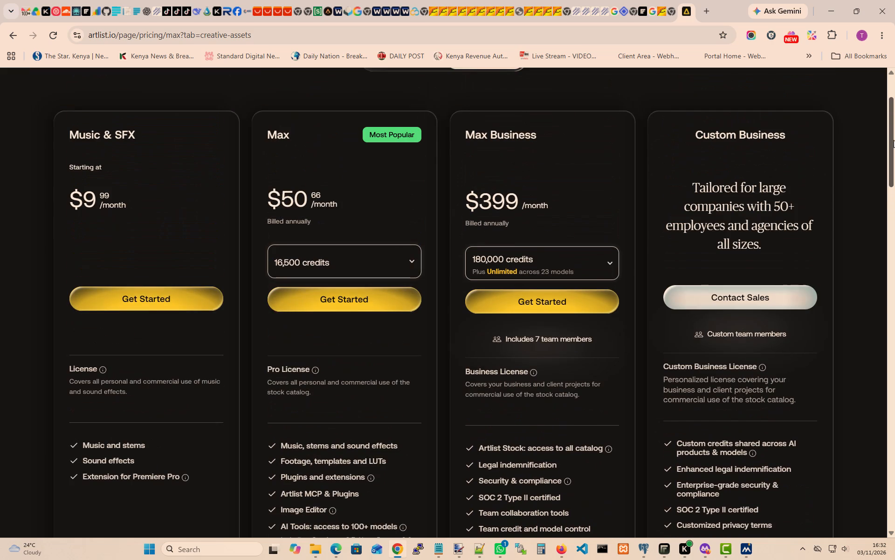
drag(894, 140, 894, 70)
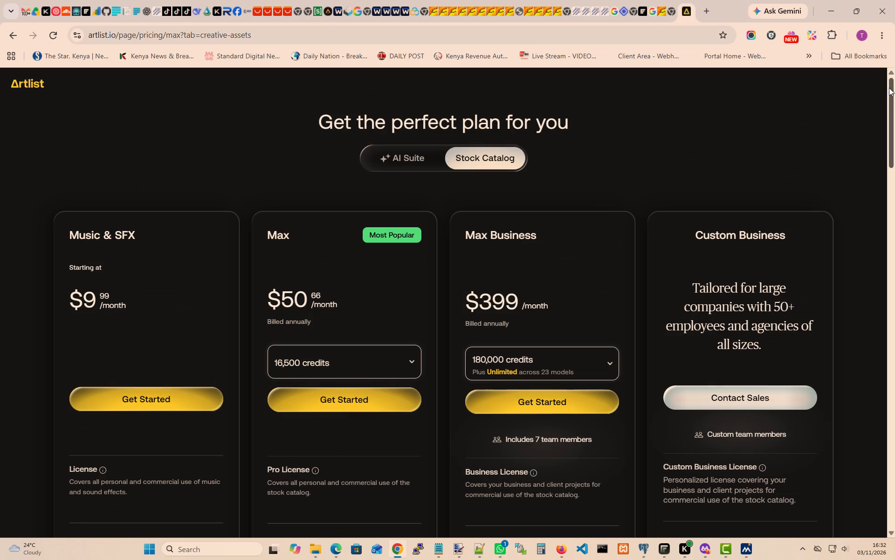
Read the pricing FAQ answers on monetizing videos with Artlist's license and on the differences between the social, Pro, Business and Enterprise licenses.
drag(891, 89, 888, 308)
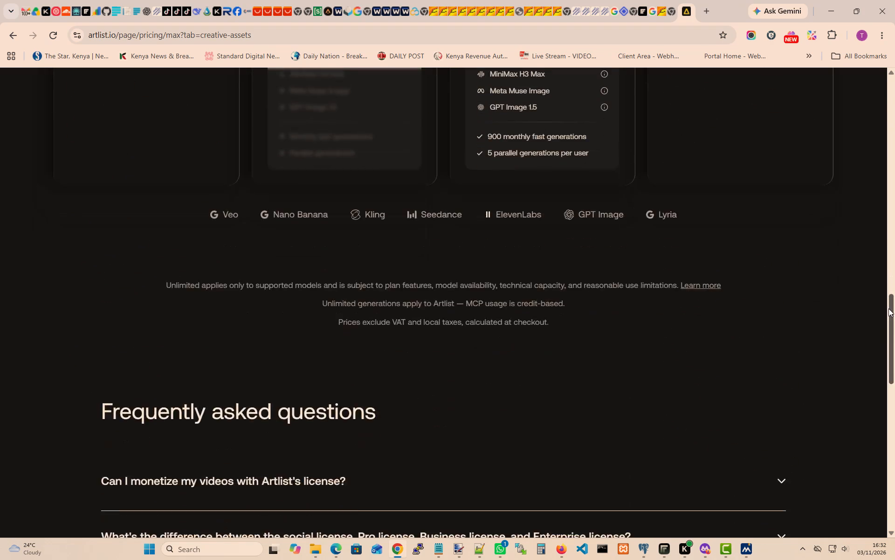
drag(888, 308, 879, 477)
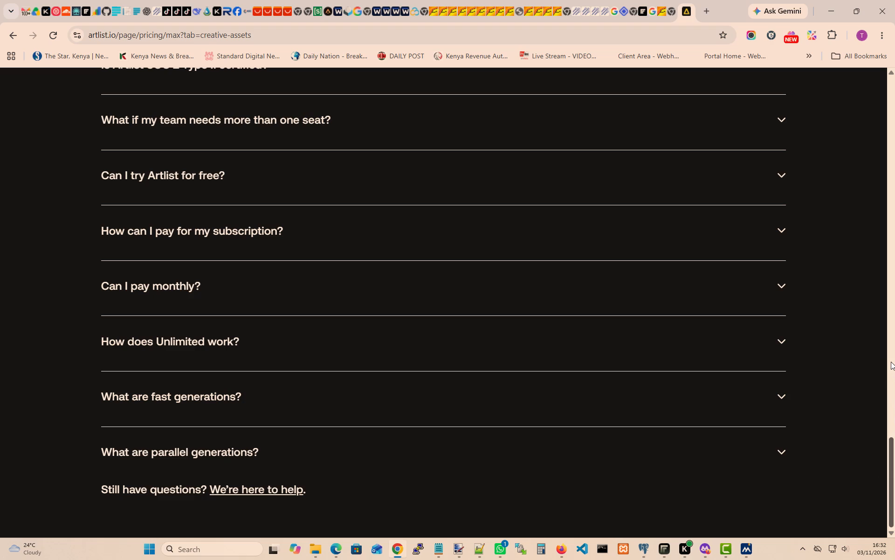
drag(894, 467, 894, 447)
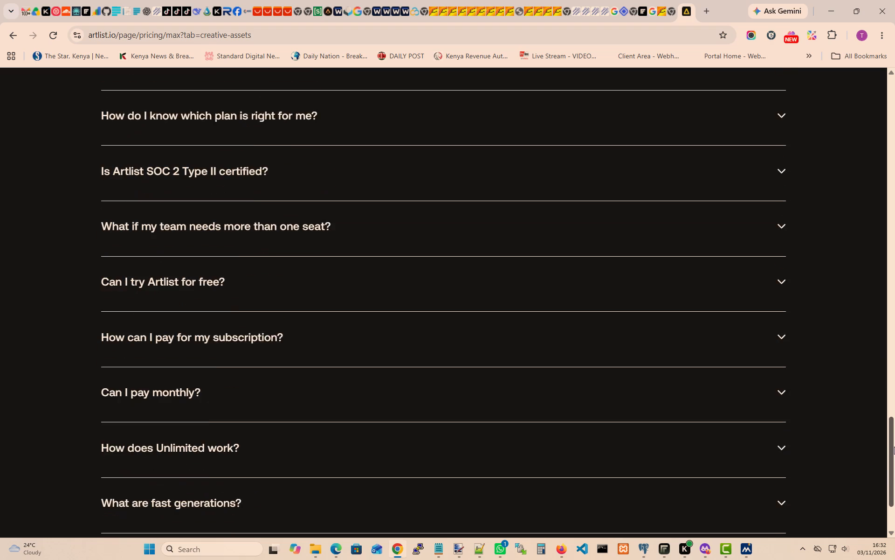
drag(894, 447, 892, 396)
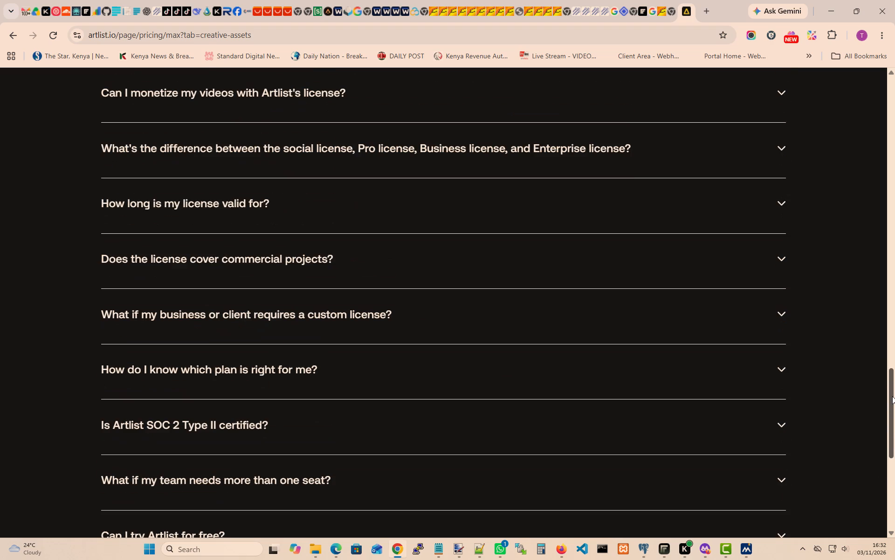
drag(892, 396, 892, 395)
drag(892, 395, 892, 388)
scroll(892, 388, down, 1)
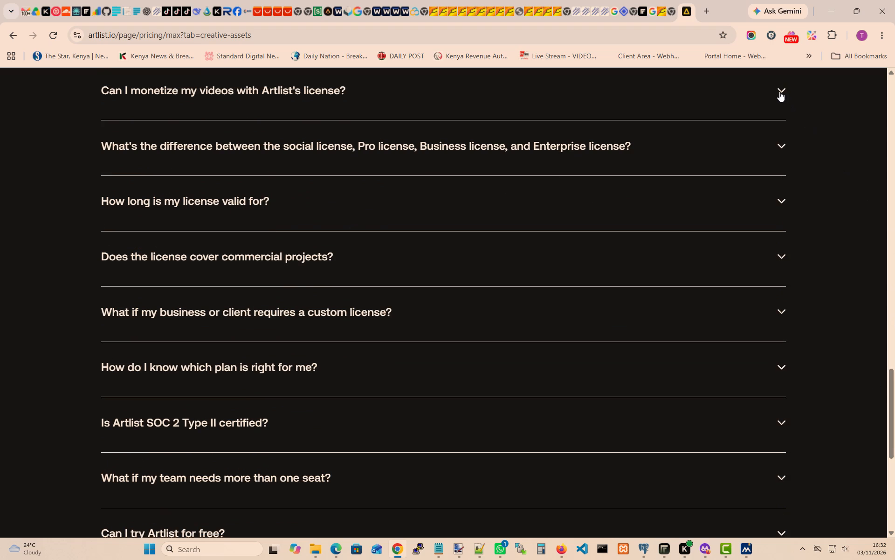
click(779, 91)
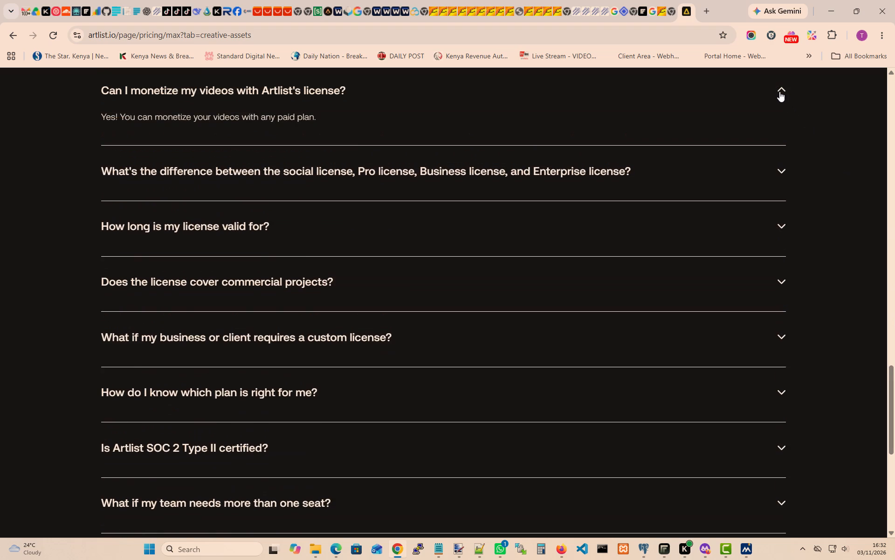
click(779, 91)
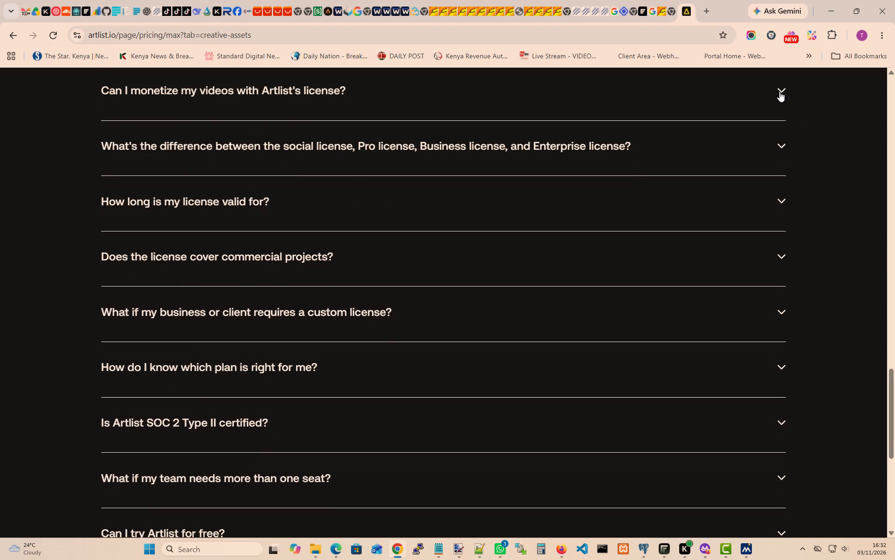
click(781, 145)
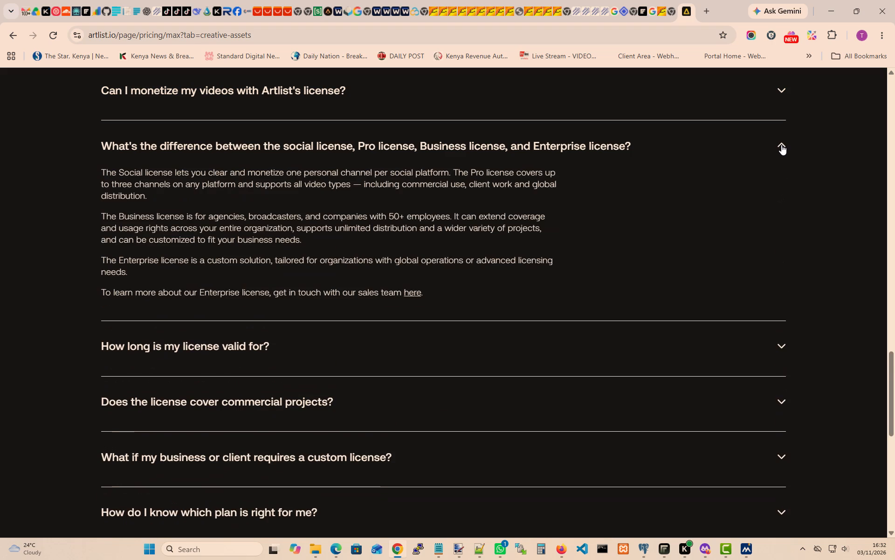
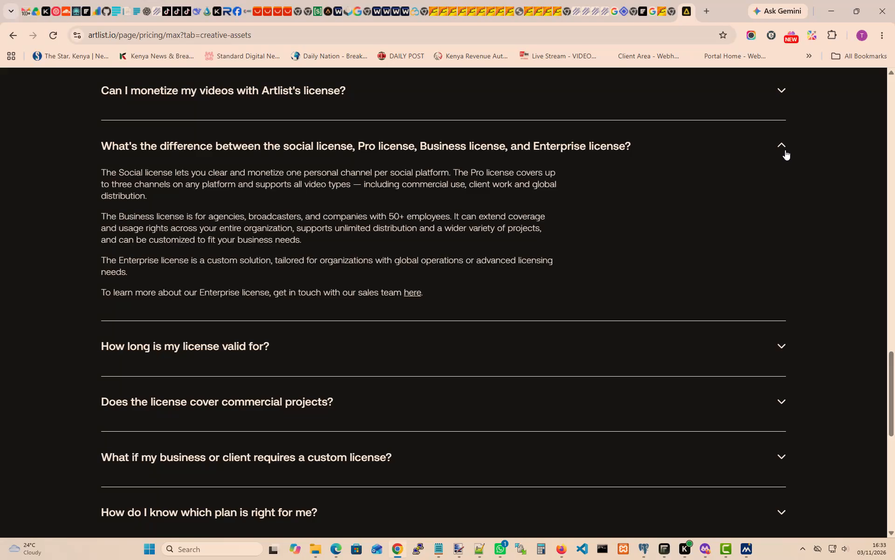
Collapse the license-difference FAQ answer, look over the Stock Catalog plans once more, and put the browser away.
click(783, 147)
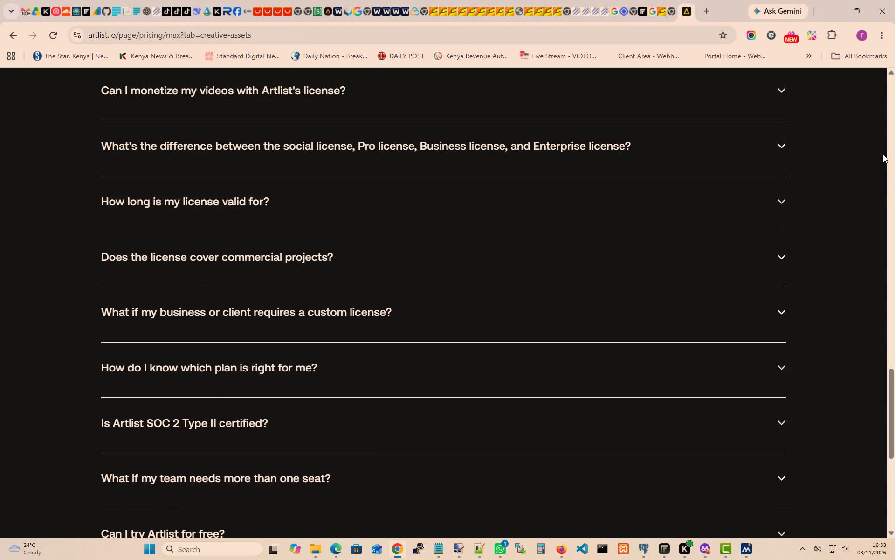
drag(893, 392, 878, 149)
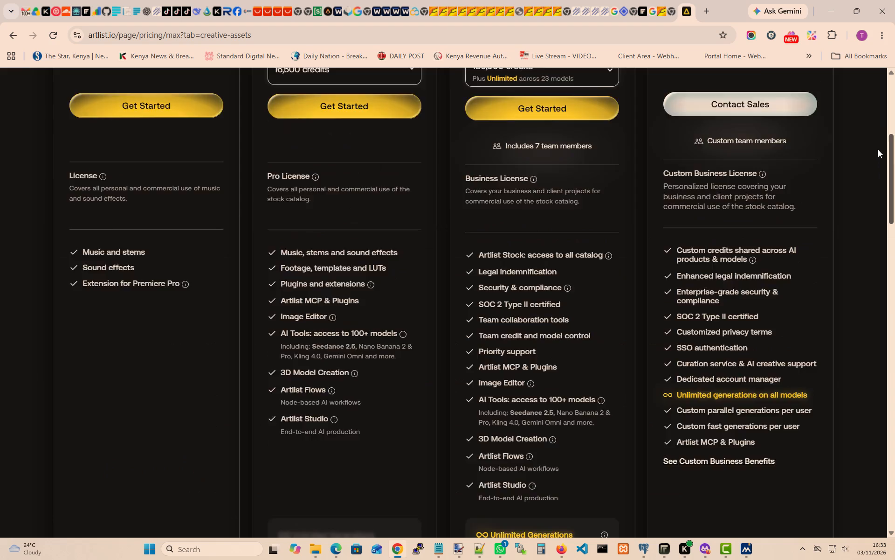
drag(878, 149, 874, 85)
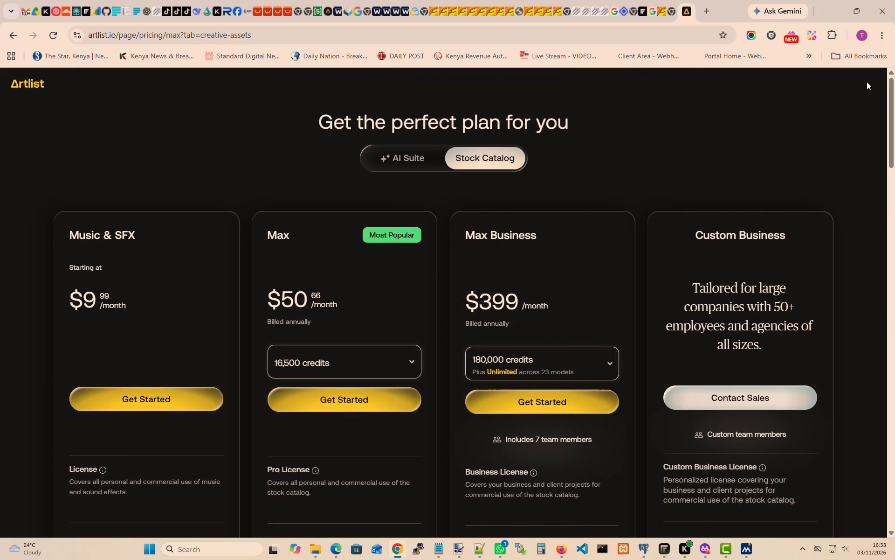
click(832, 11)
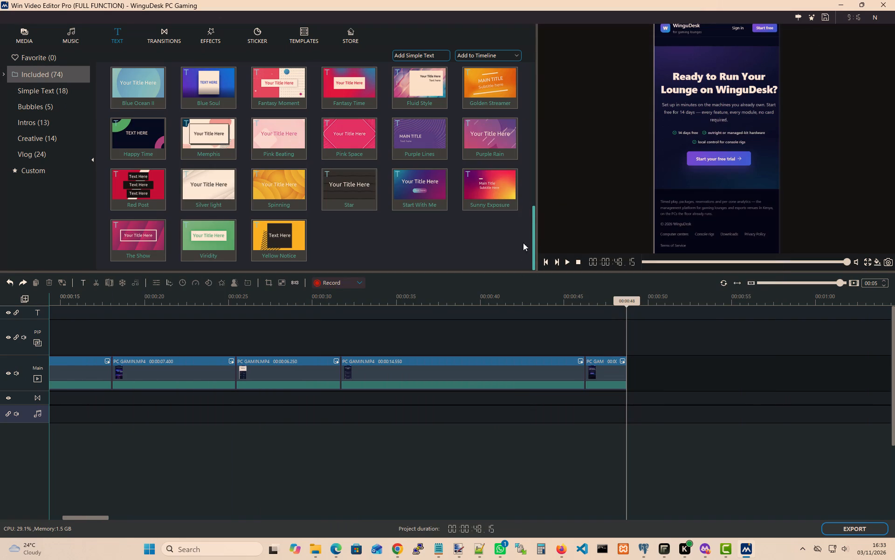
In File Explorer, look through the Camtasia folder and the Projects (D:) drive for a locally stored soundtrack.
click(320, 550)
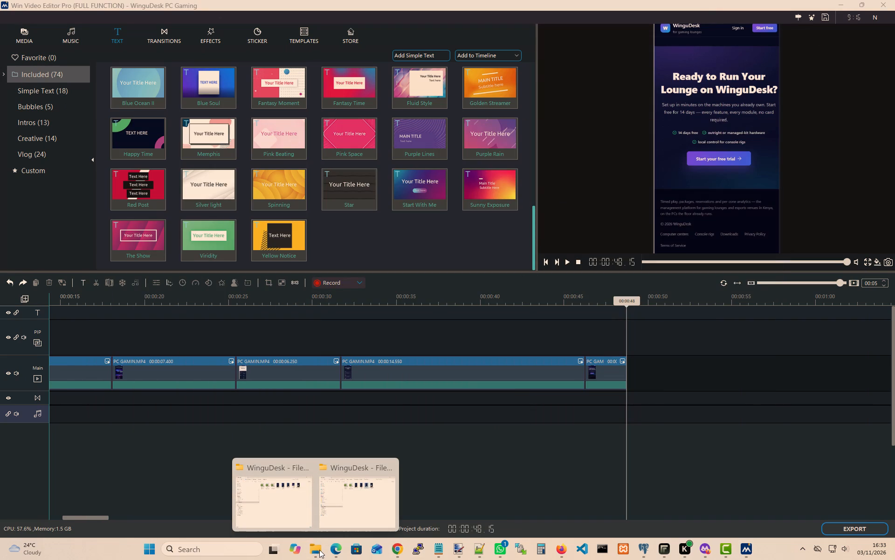
click(292, 506)
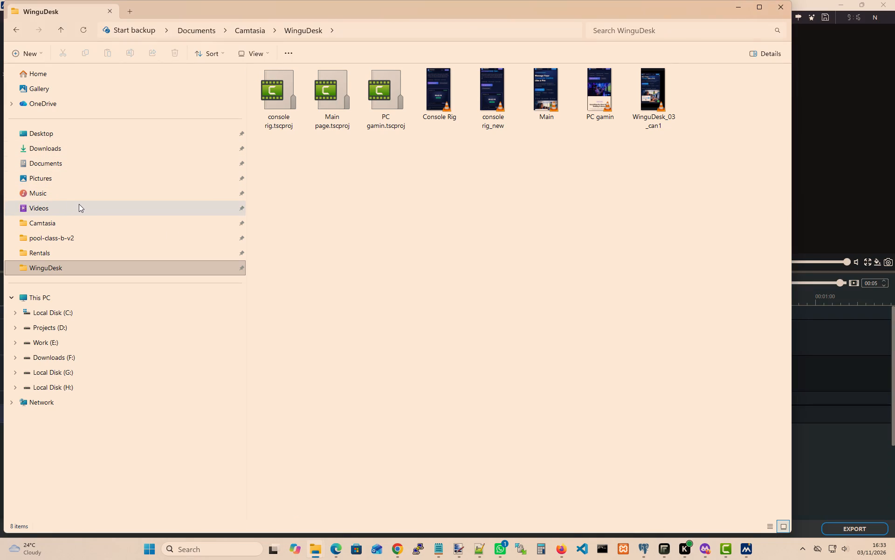
click(48, 217)
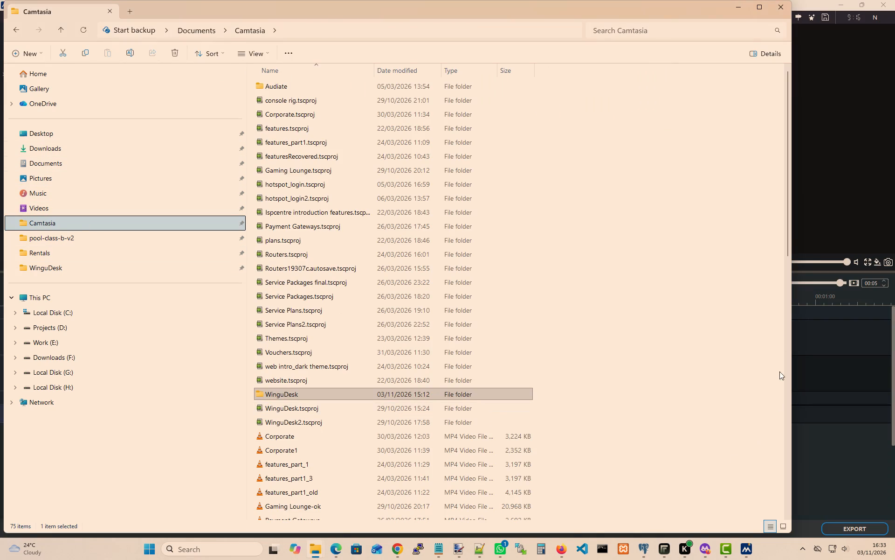
drag(788, 233, 782, 500)
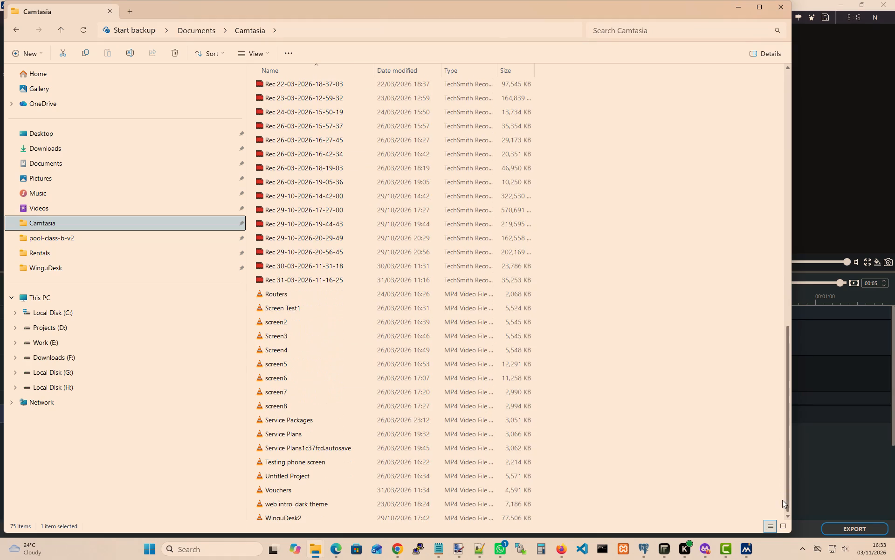
drag(782, 500, 784, 507)
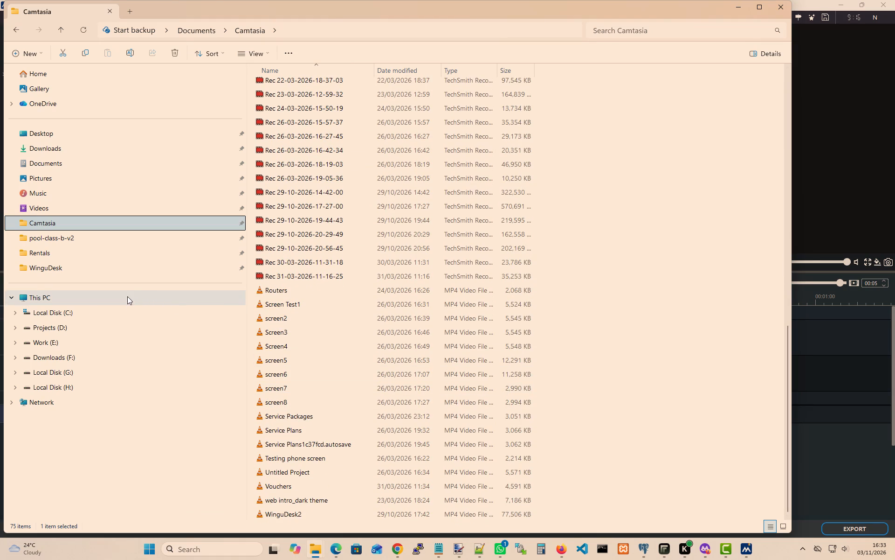
click(61, 324)
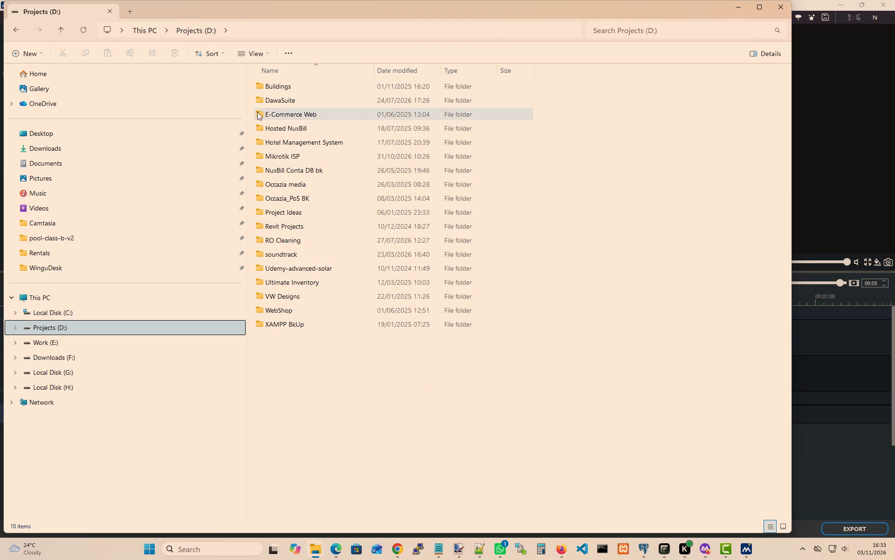
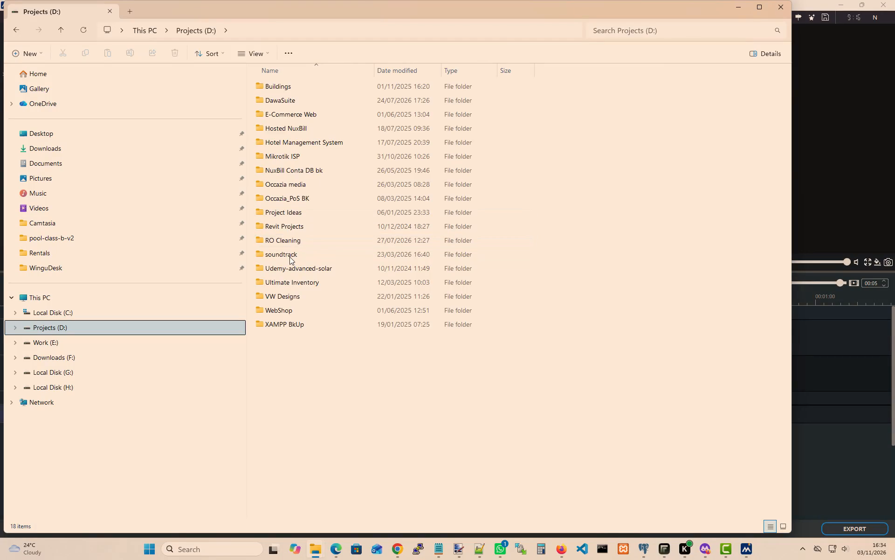
Preview the artbybigvee-amatry track from the soundtrack folder, choosing Media Player to always open .mp3 files, and close the player.
double_click(289, 257)
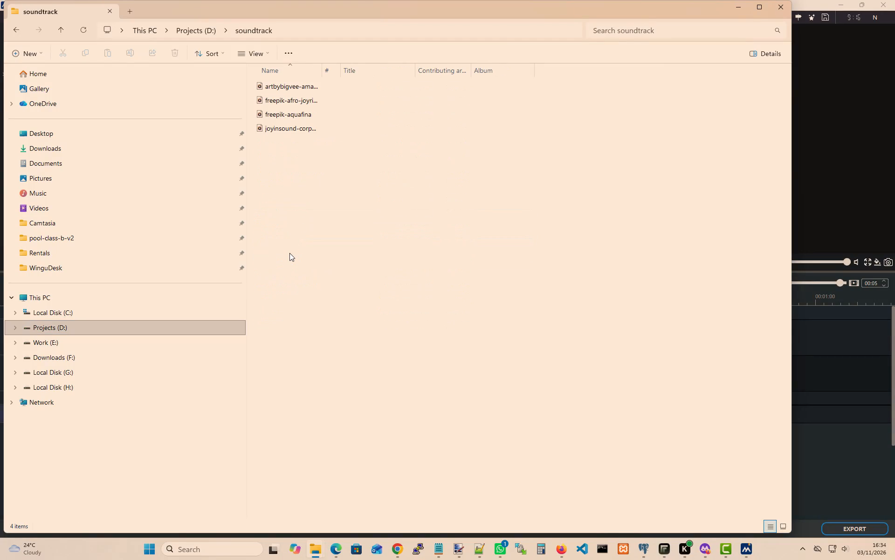
double_click(294, 85)
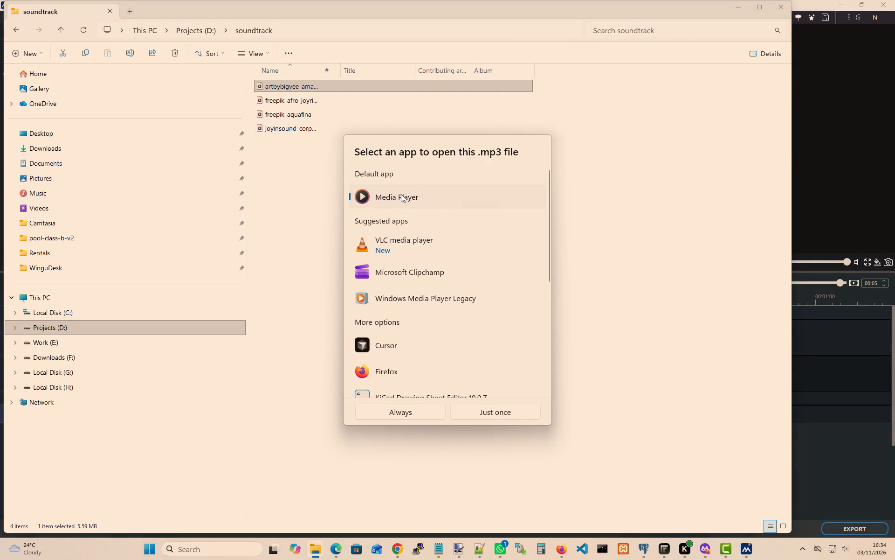
click(365, 196)
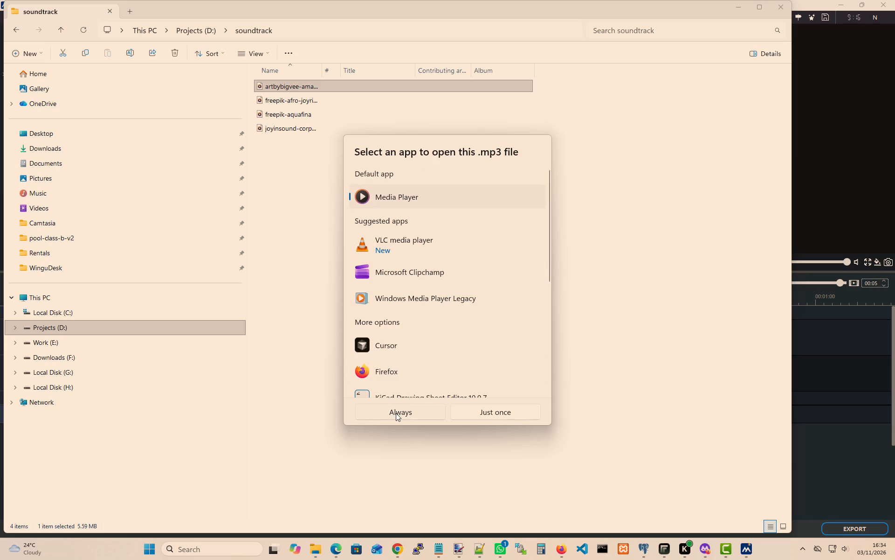
click(396, 413)
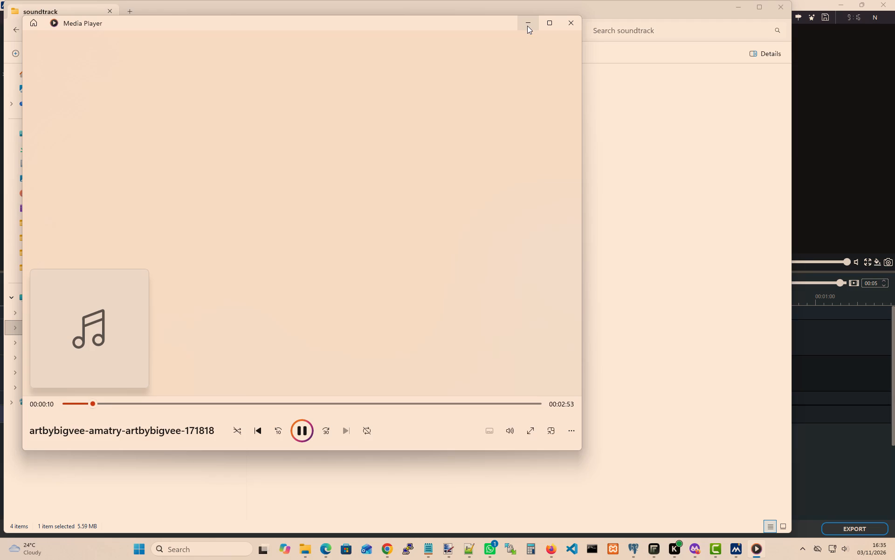
click(567, 23)
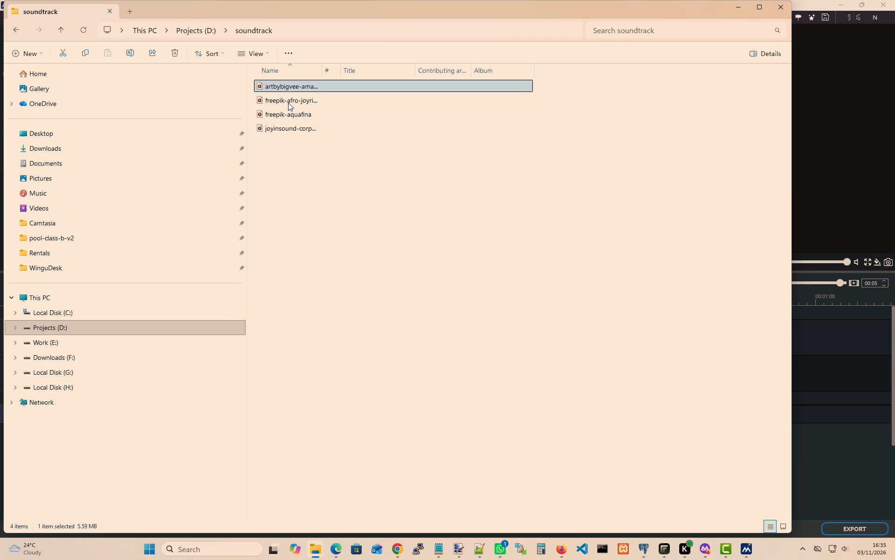
Preview the freepik-afro-joyri... track from the soundtrack folder.
double_click(288, 103)
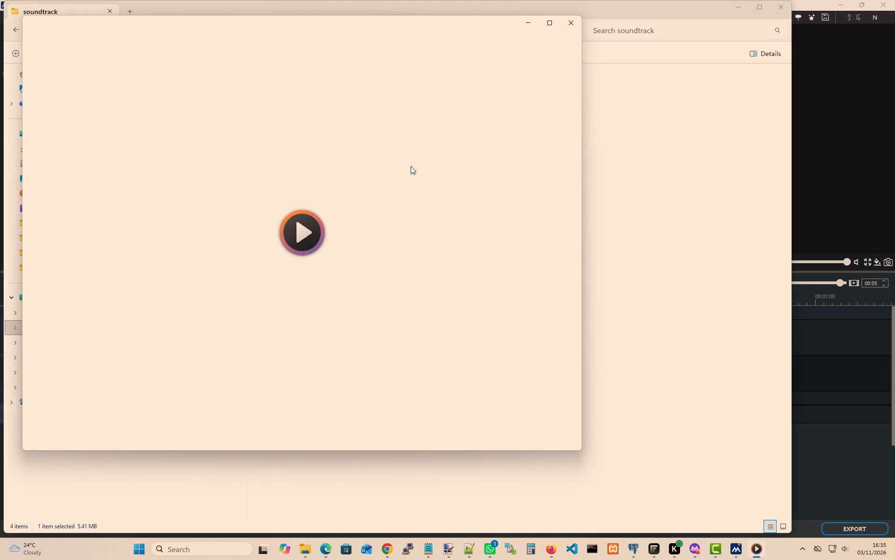
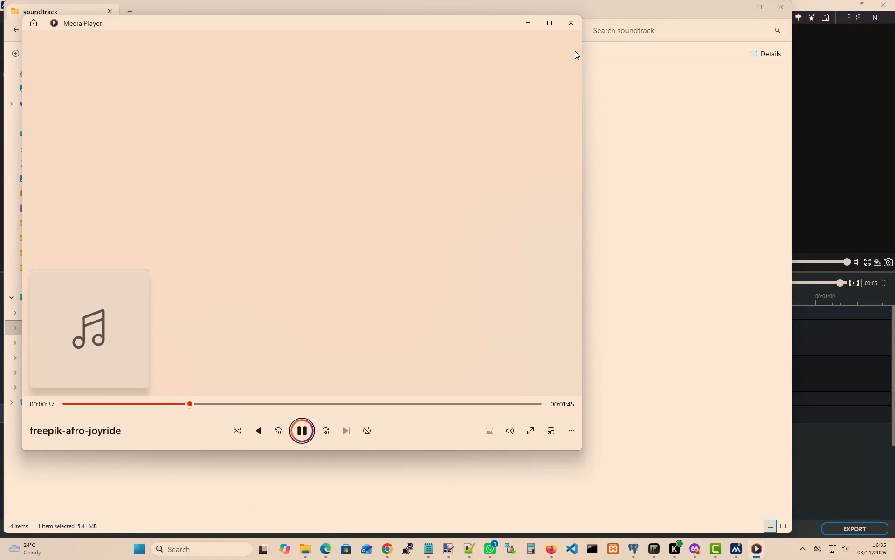
Close the current preview and audition the freepik-aquafina track from the soundtrack folder, closing the player after listening.
click(567, 22)
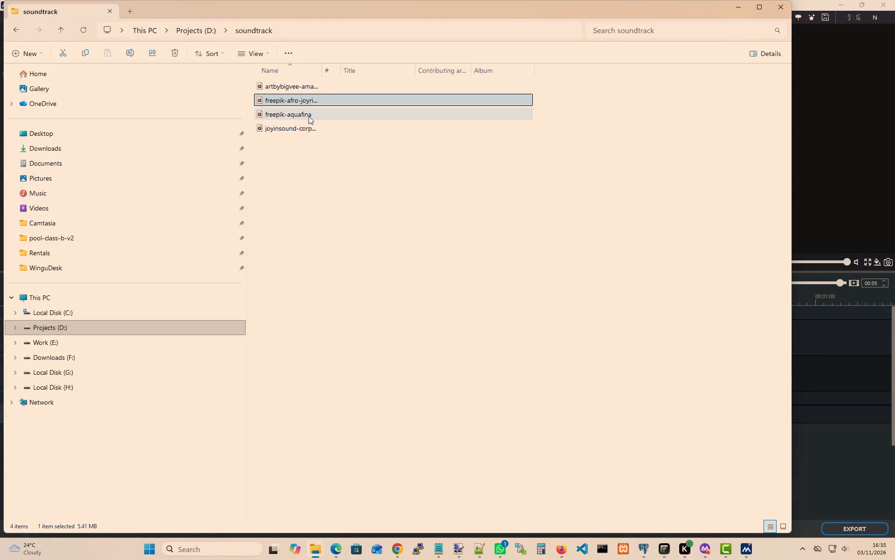
double_click(308, 115)
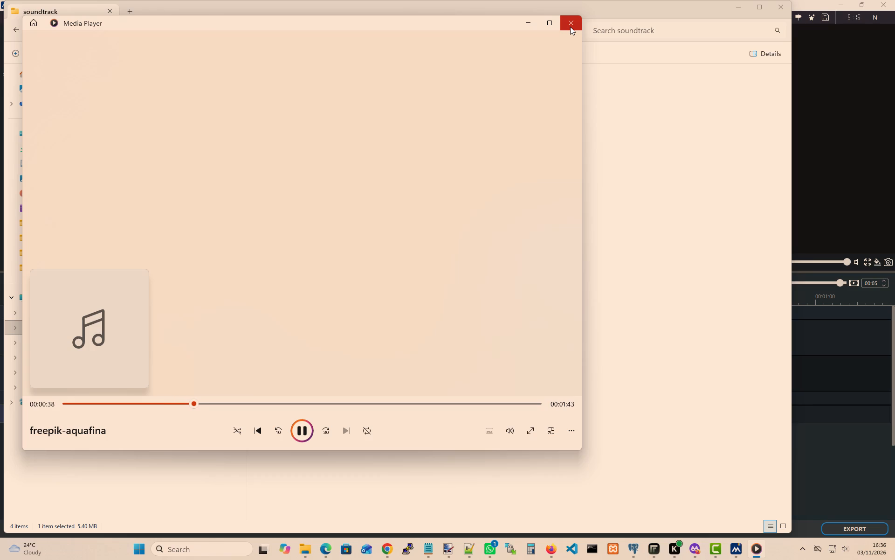
click(570, 27)
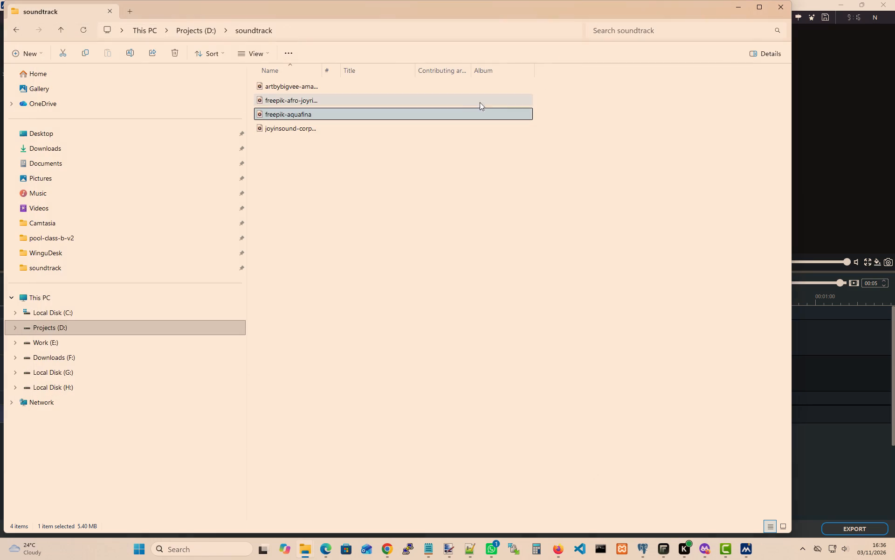
Preview the joyinsound-corporate-upbeat-motivational track from the soundtrack folder, then close the player and the folder window.
click(298, 133)
click(295, 132)
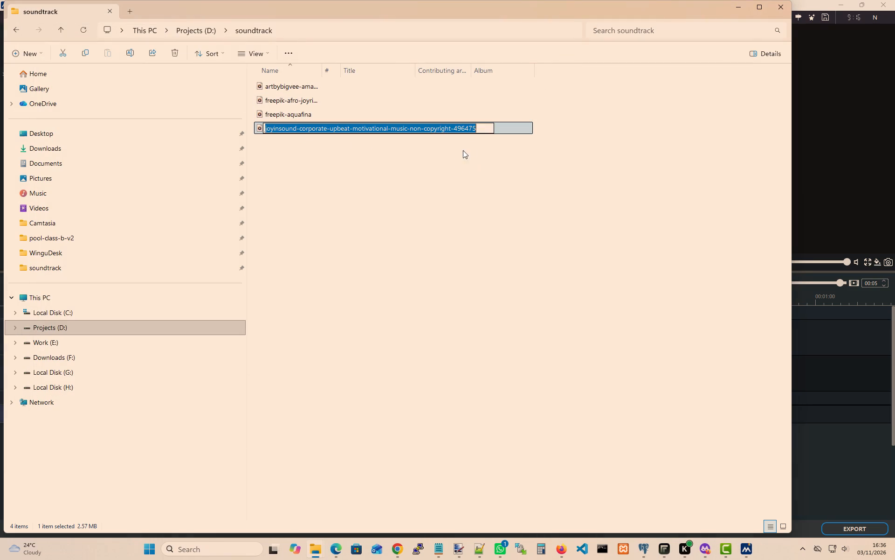
click(477, 167)
double_click(369, 133)
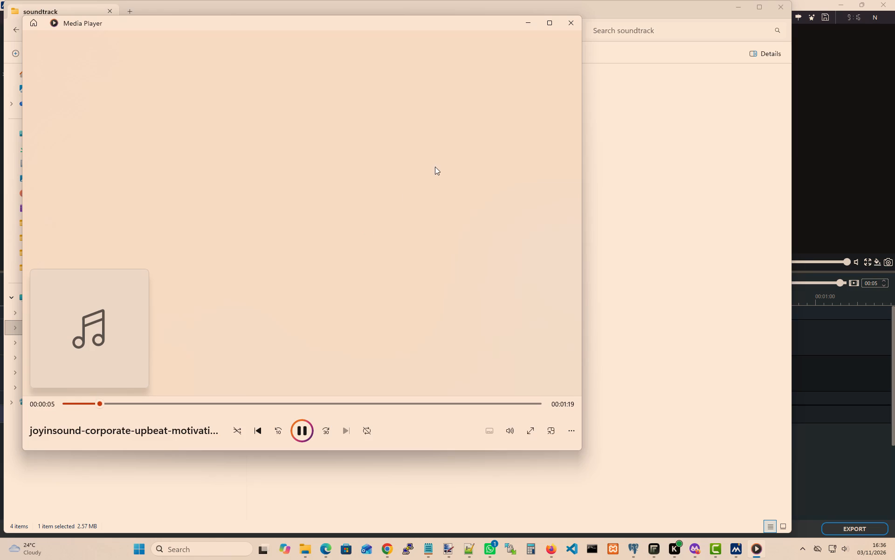
click(573, 24)
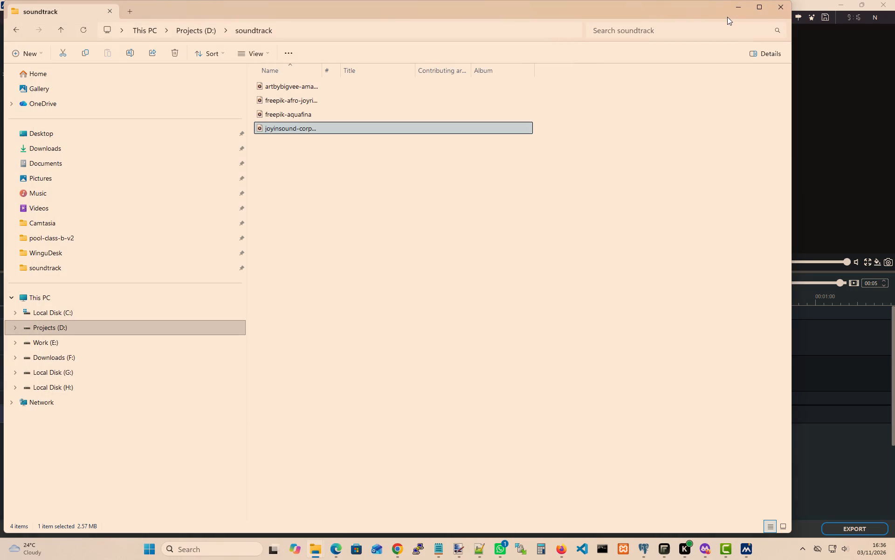
click(777, 5)
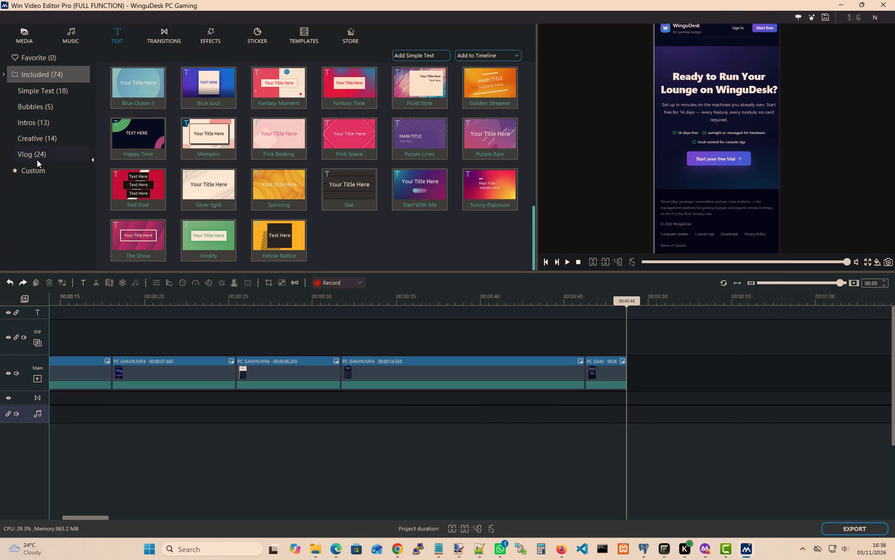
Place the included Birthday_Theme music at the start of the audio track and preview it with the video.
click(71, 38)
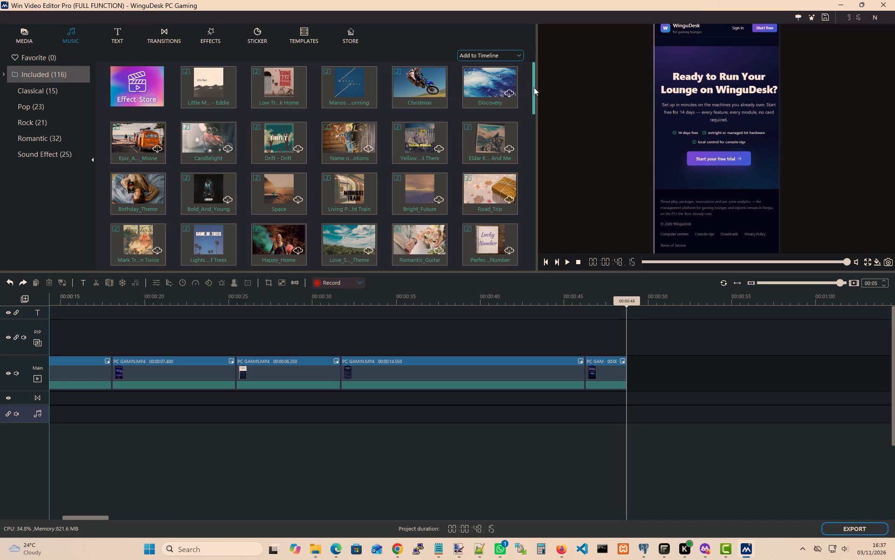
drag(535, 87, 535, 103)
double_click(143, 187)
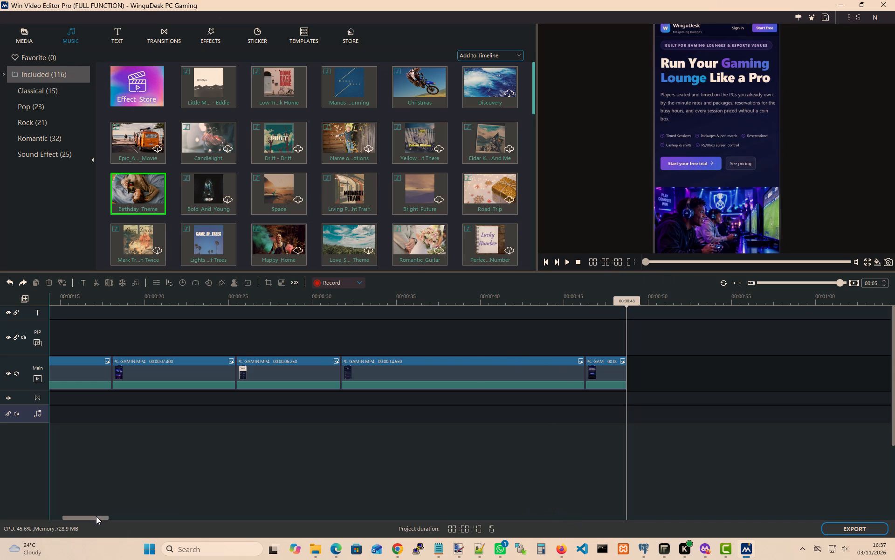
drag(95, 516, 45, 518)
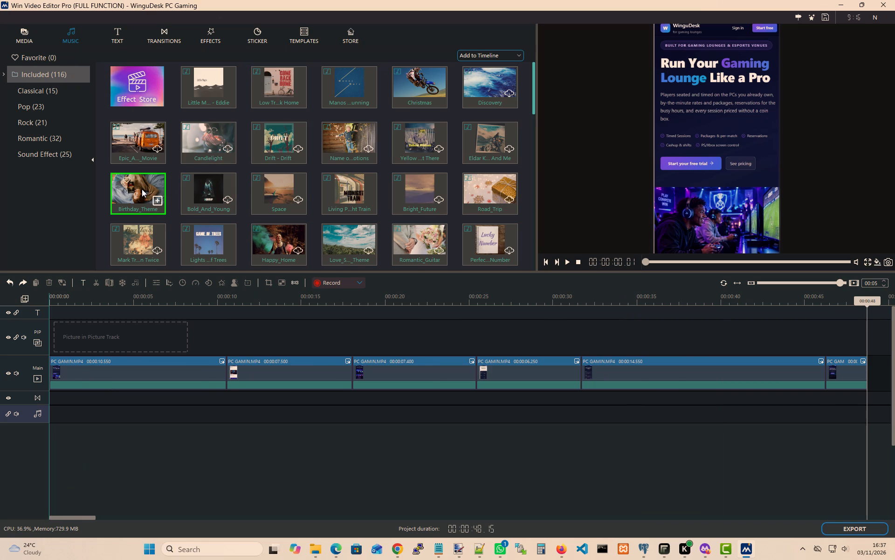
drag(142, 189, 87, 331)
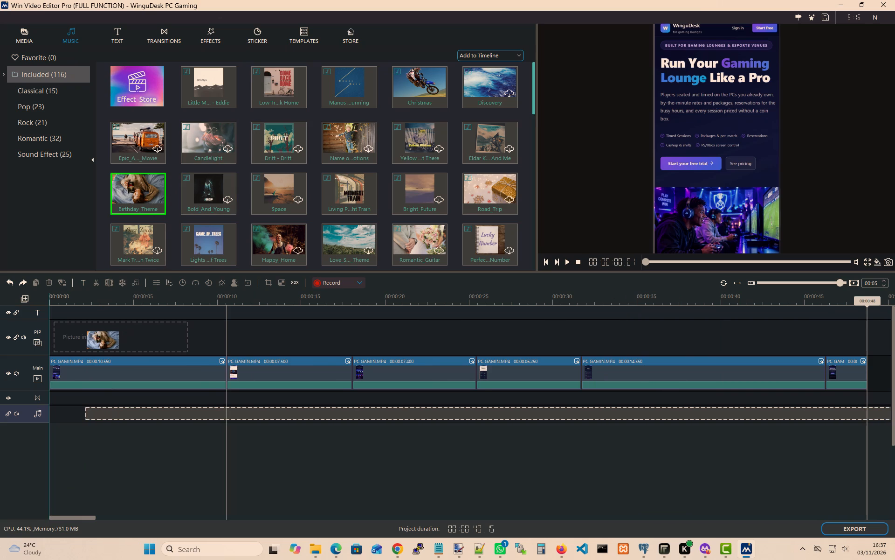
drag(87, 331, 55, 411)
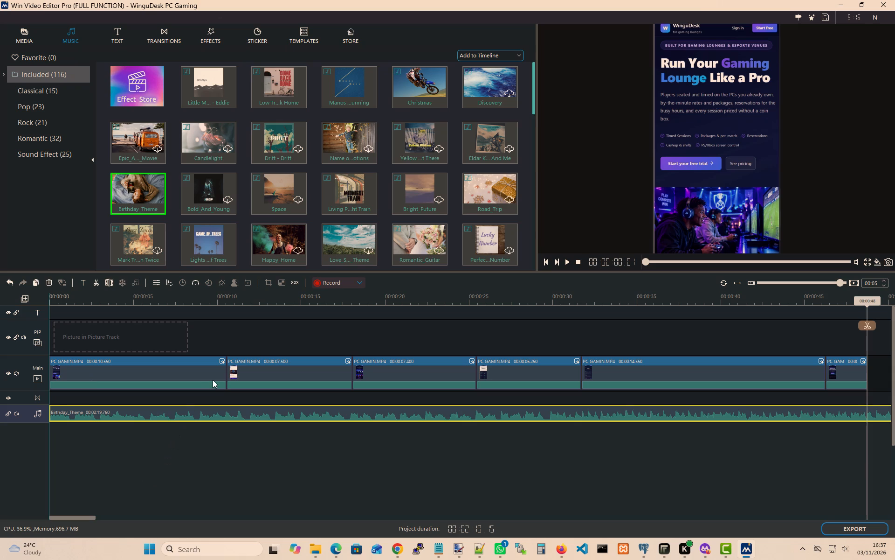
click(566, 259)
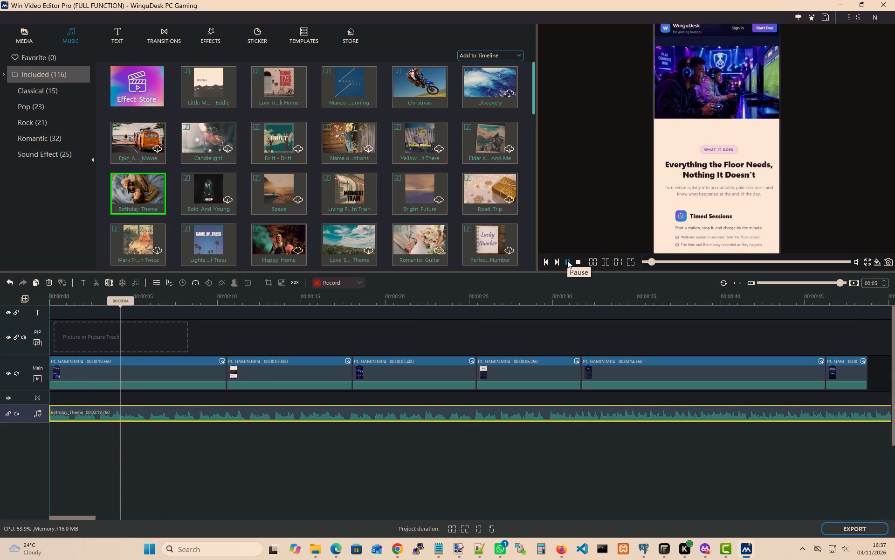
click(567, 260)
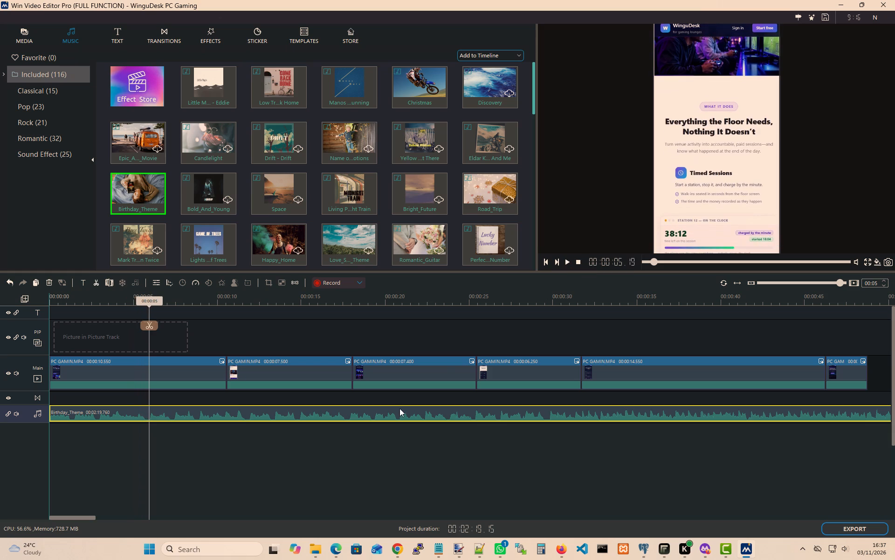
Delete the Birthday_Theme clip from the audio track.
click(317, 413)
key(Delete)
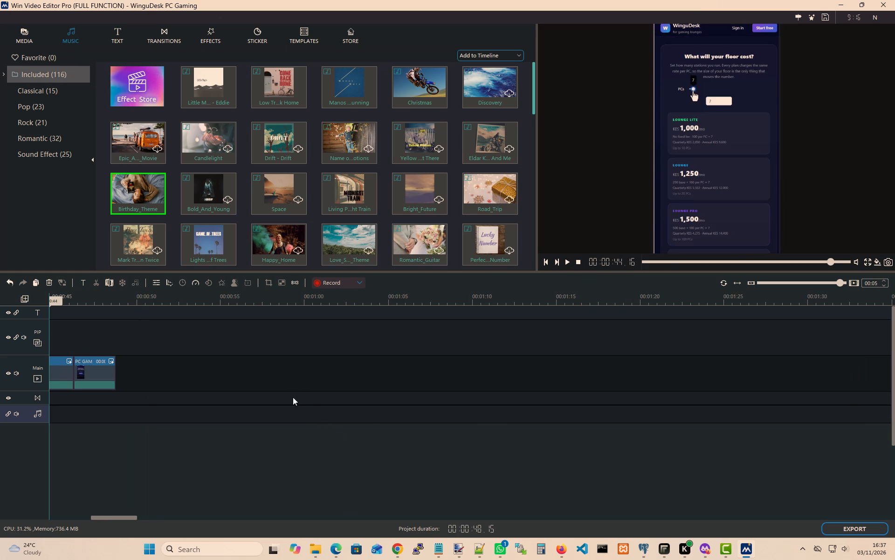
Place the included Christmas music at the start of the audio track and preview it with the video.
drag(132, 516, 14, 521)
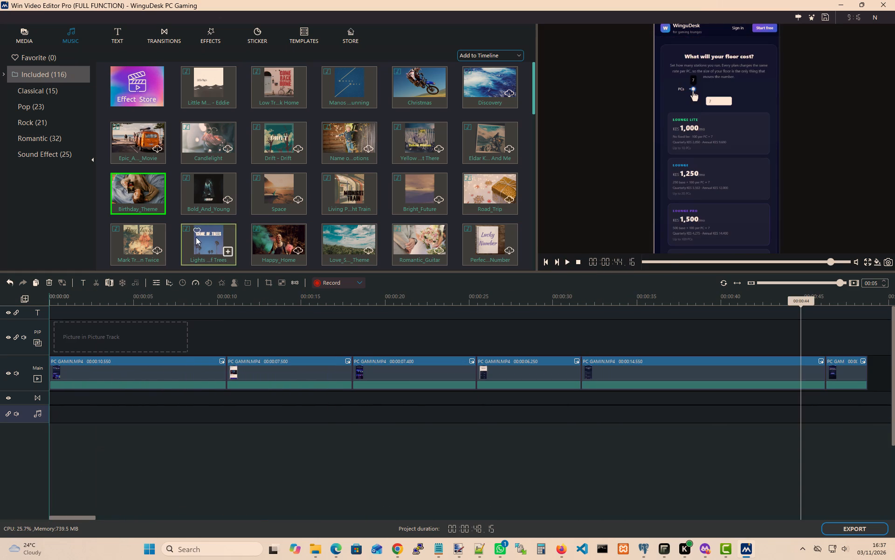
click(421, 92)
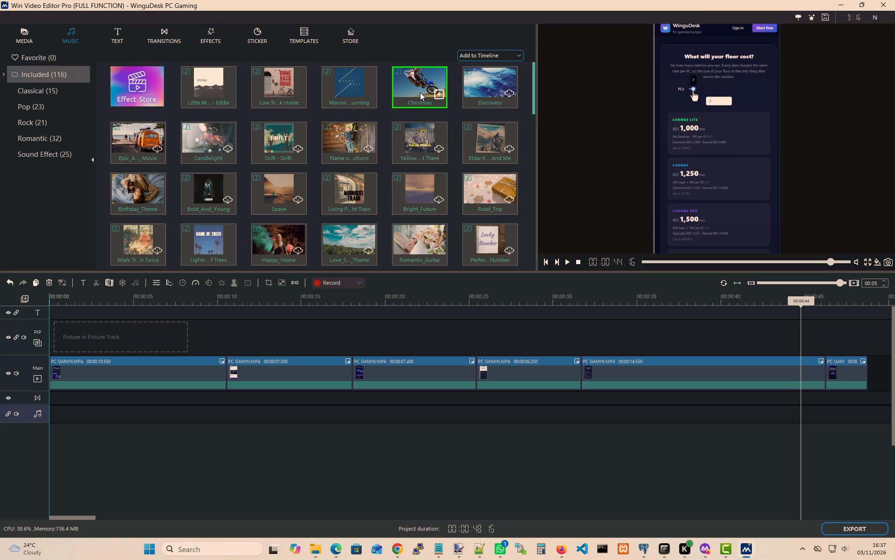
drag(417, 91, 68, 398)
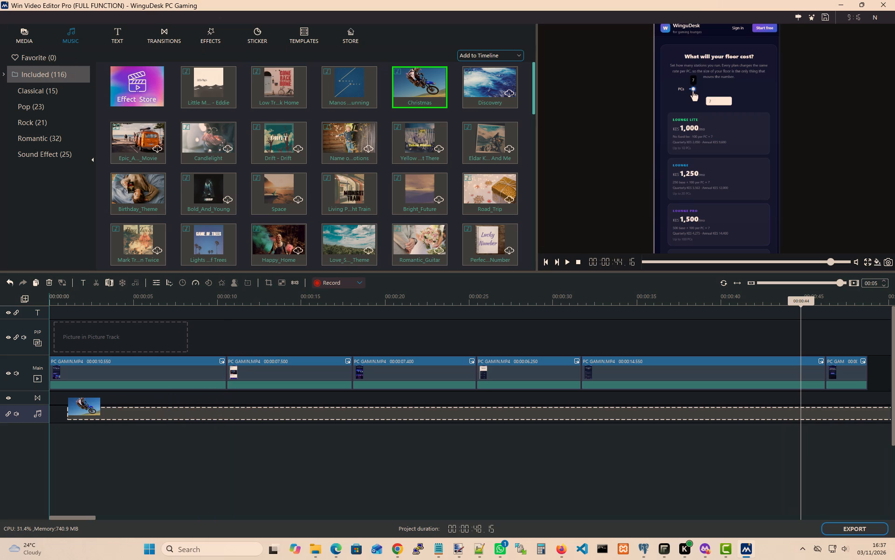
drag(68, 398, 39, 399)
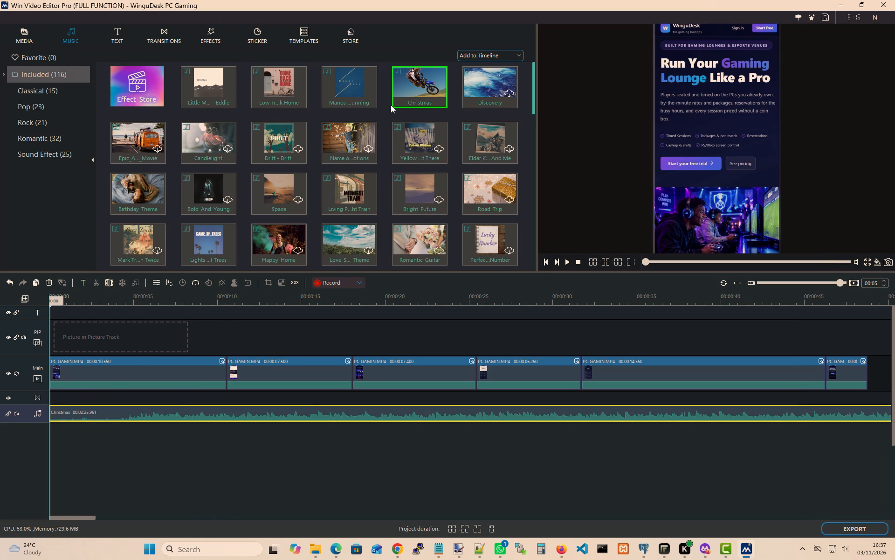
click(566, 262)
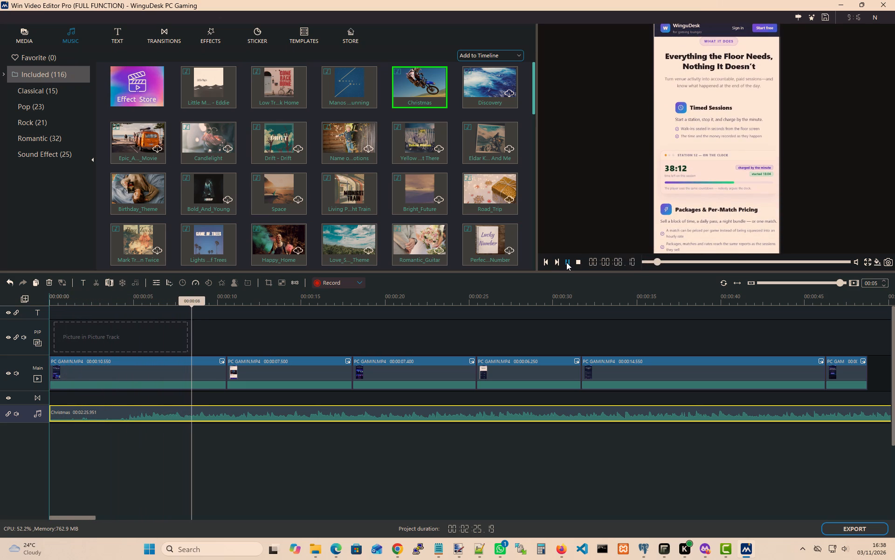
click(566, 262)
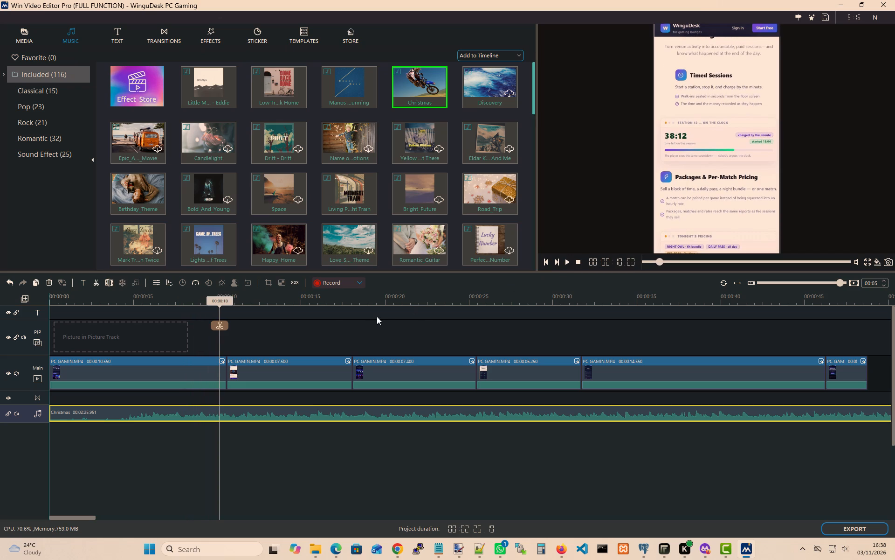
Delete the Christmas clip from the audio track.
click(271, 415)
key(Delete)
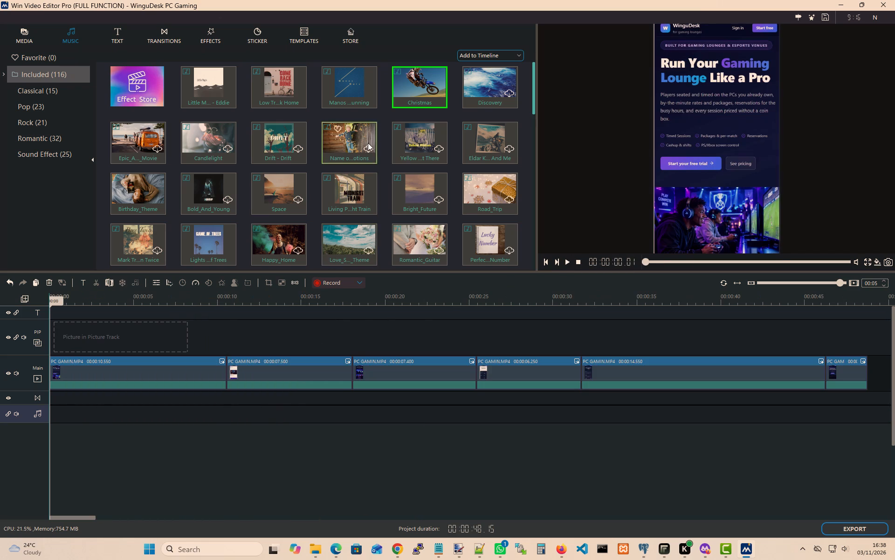
Browse the full included music library and the Classical category for a suitable background track.
drag(535, 94, 531, 111)
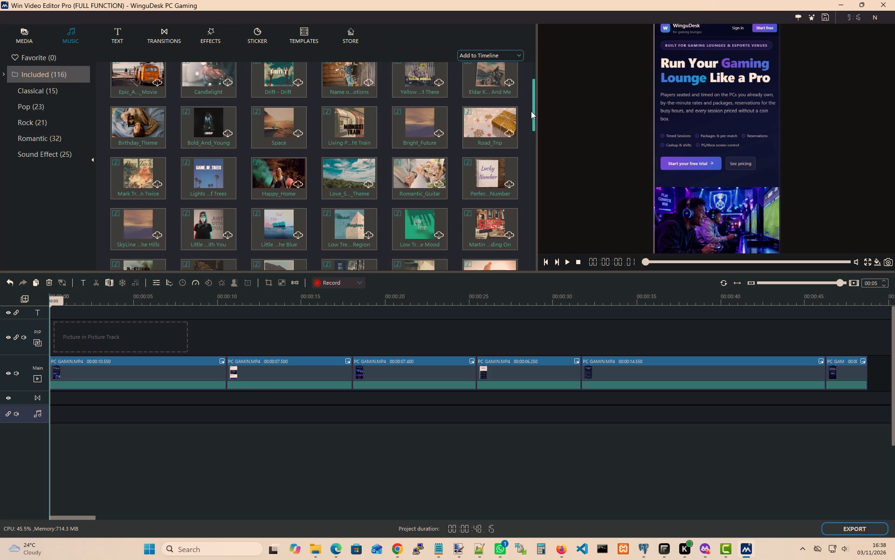
drag(531, 111, 533, 132)
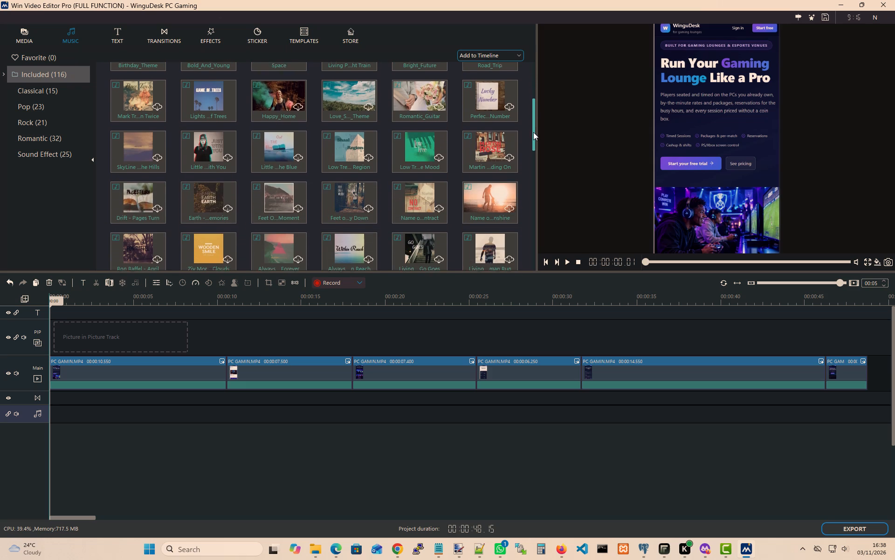
drag(533, 132, 536, 165)
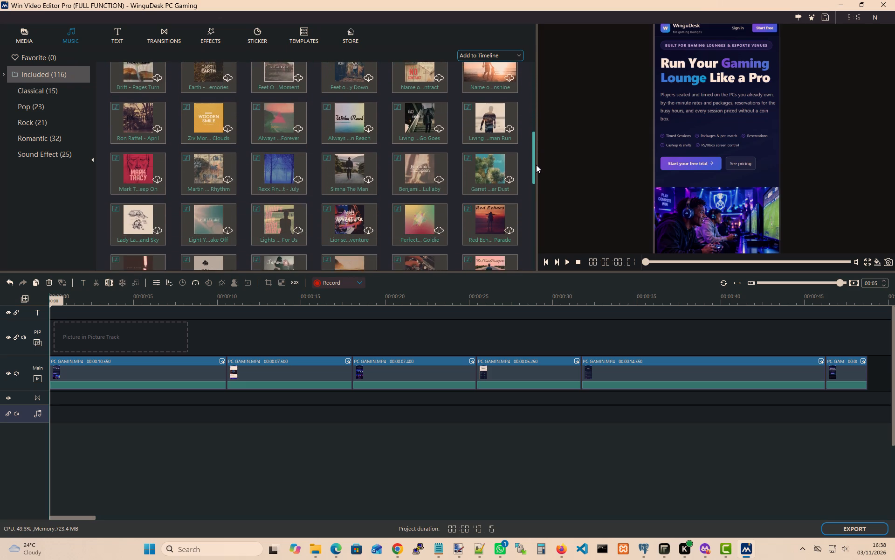
drag(536, 165, 537, 193)
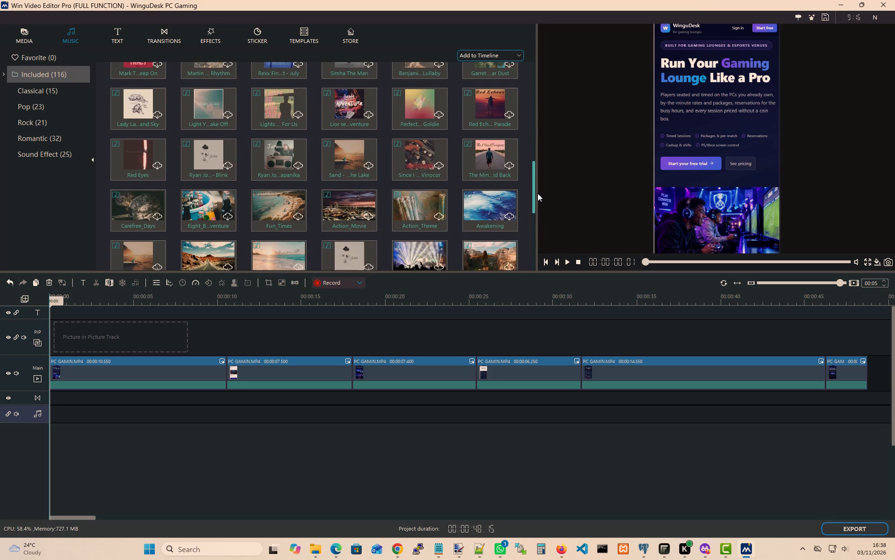
drag(537, 193, 537, 226)
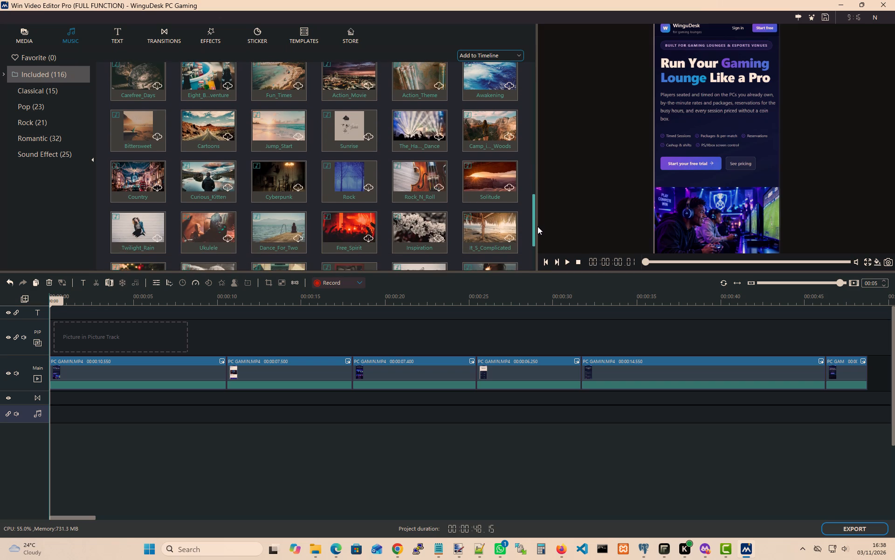
drag(537, 226, 536, 255)
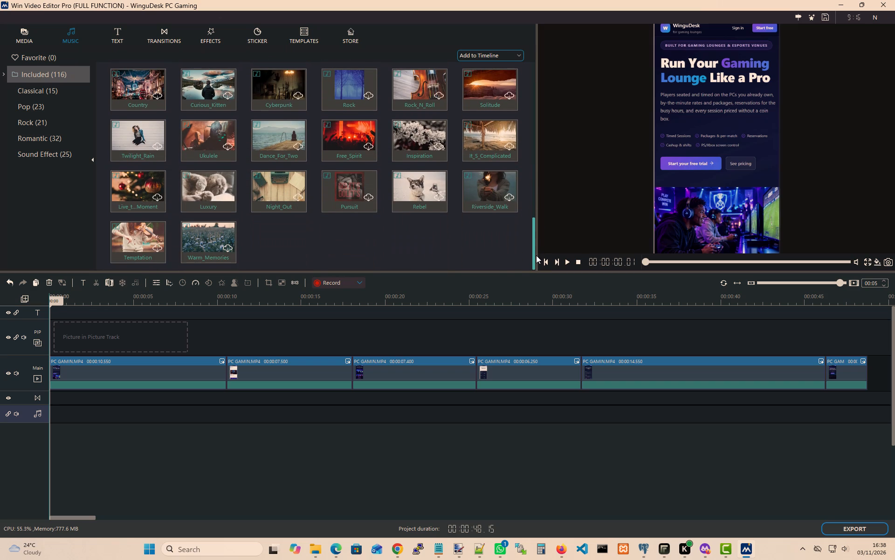
drag(536, 255, 538, 244)
click(30, 89)
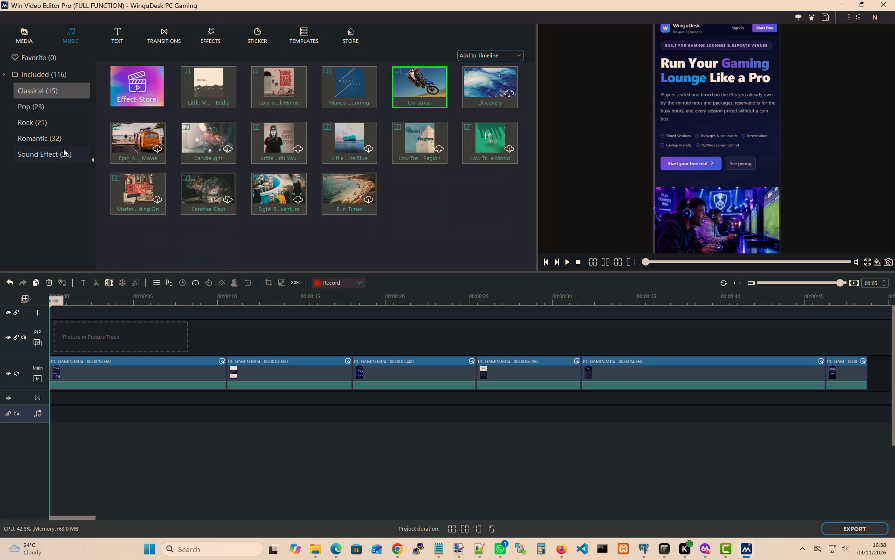
Download the "Name o...nshine" track from the Pop music category.
click(24, 105)
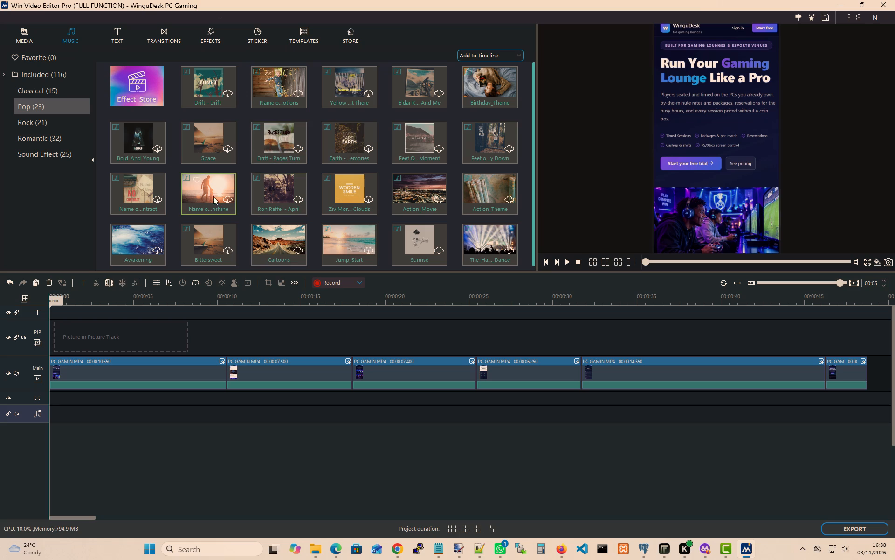
drag(210, 190, 78, 398)
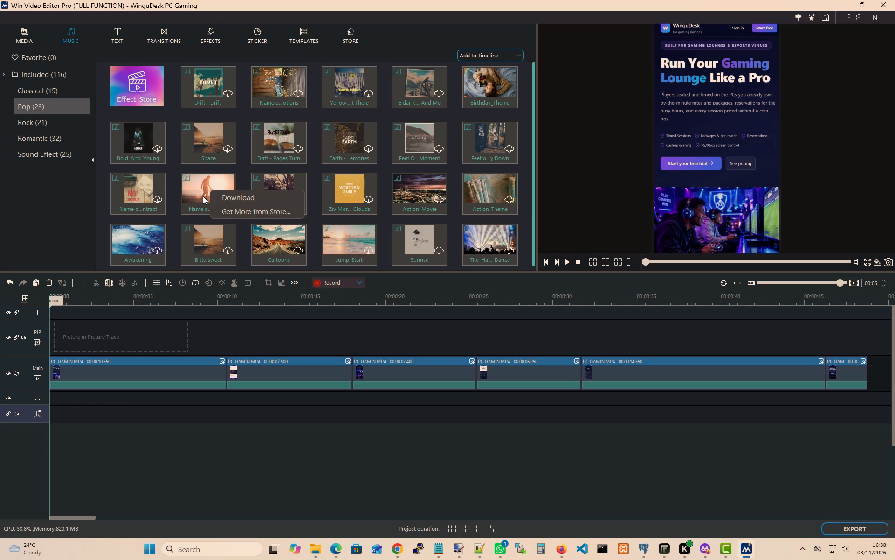
click(239, 198)
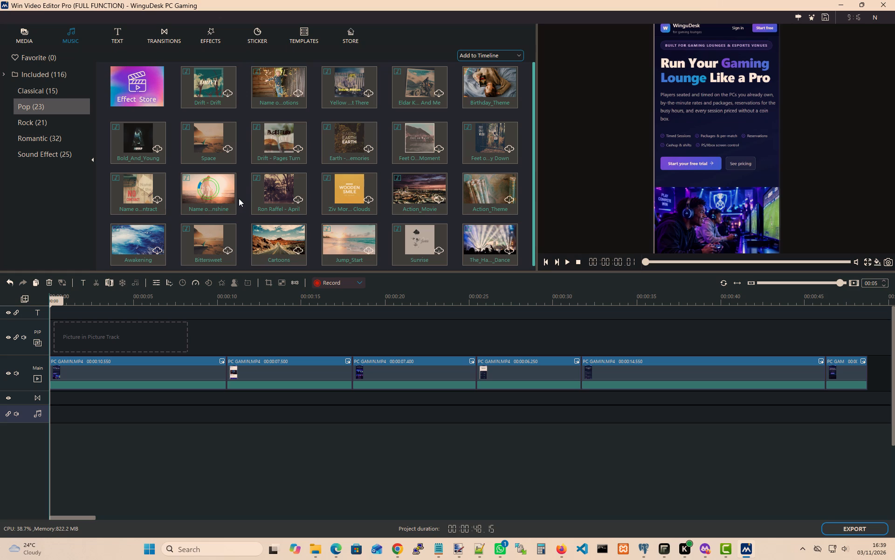
Show the project's media library.
click(28, 43)
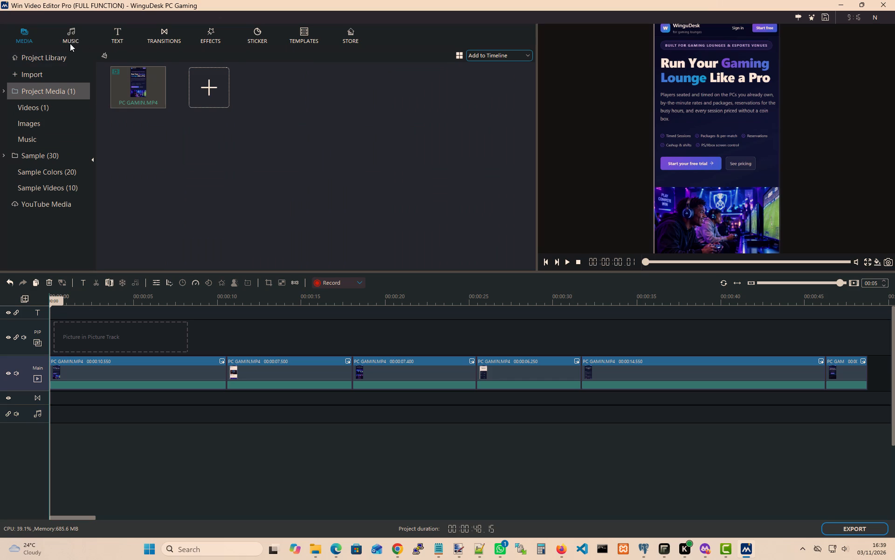
Browse the included Pop tracks and the Sound Effect category for suitable background audio.
click(70, 43)
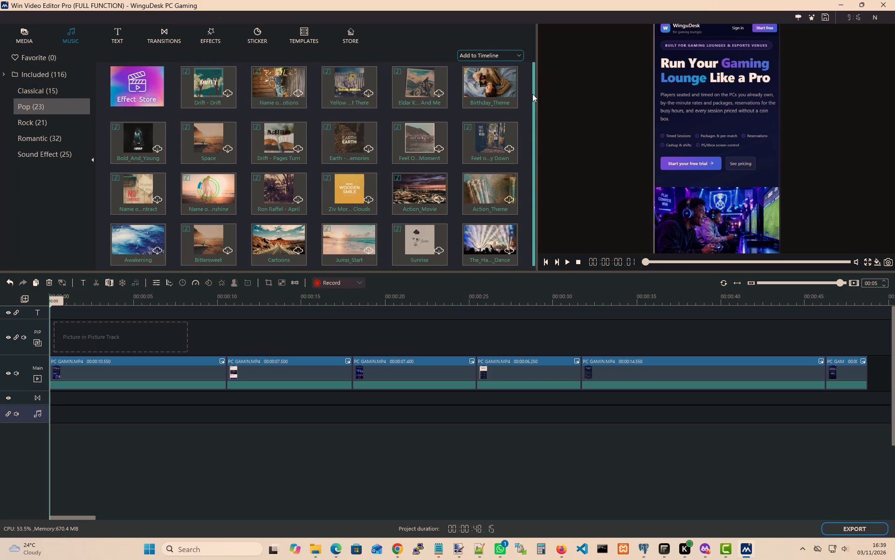
drag(532, 94, 532, 177)
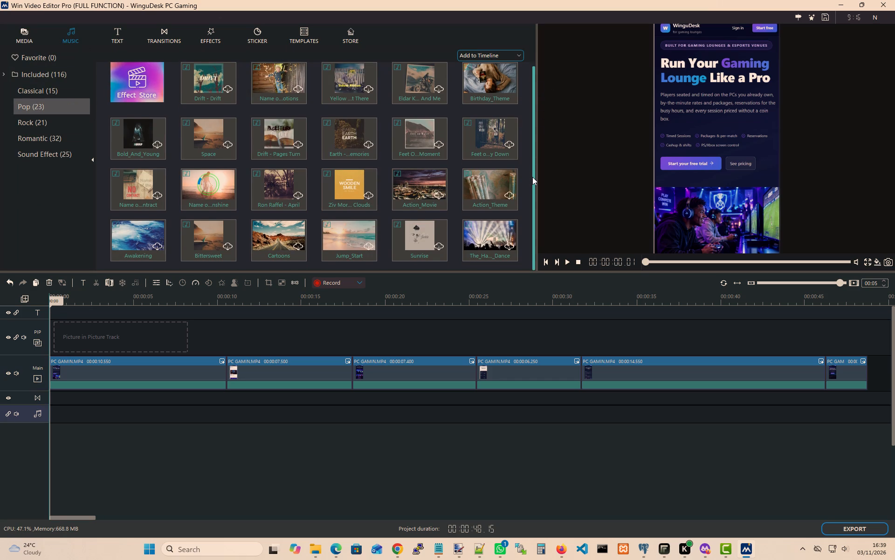
drag(532, 177, 530, 151)
click(23, 37)
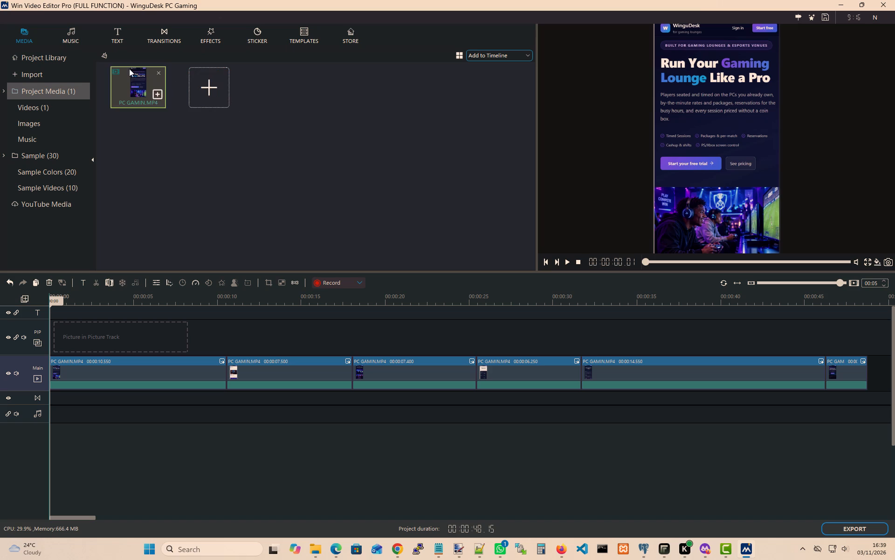
click(31, 77)
click(11, 74)
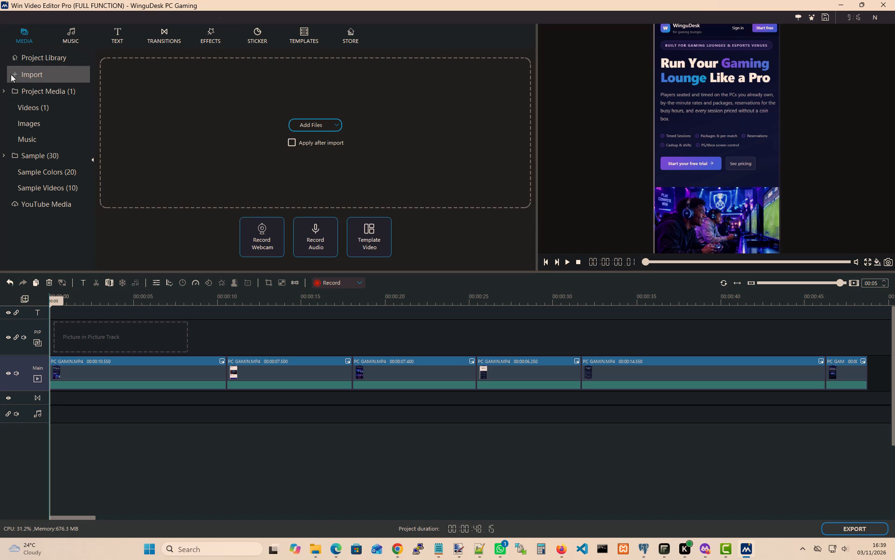
click(69, 42)
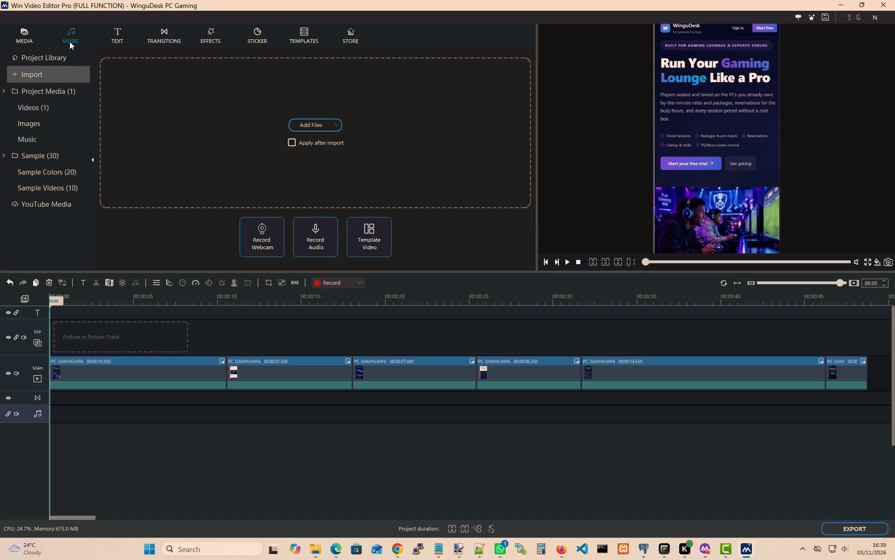
click(514, 56)
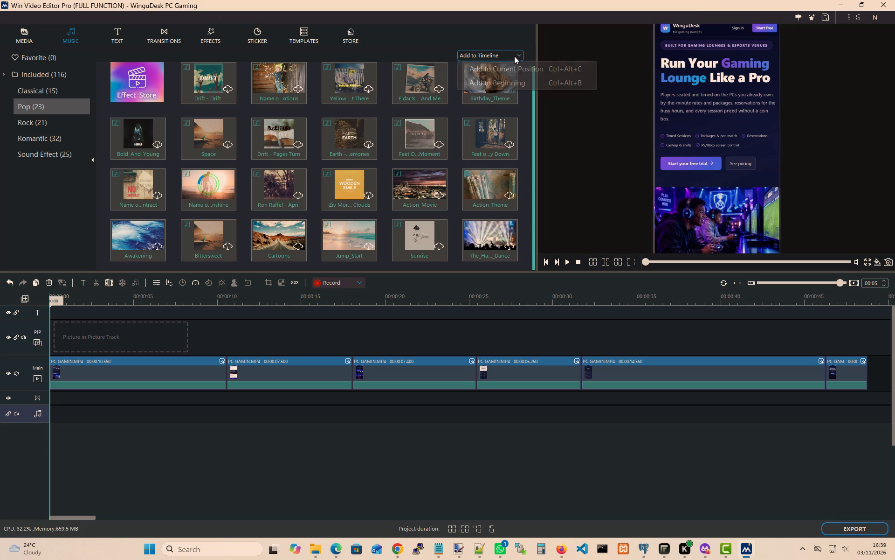
click(521, 37)
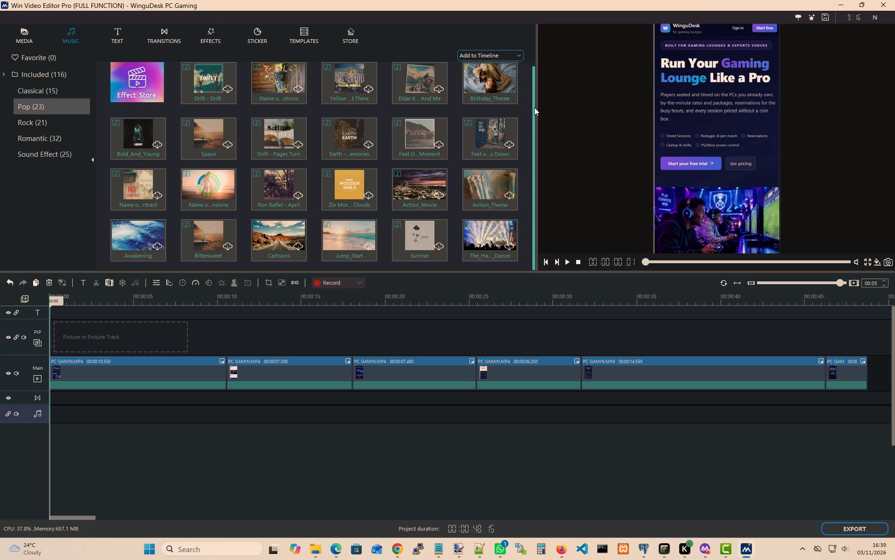
drag(534, 107, 530, 166)
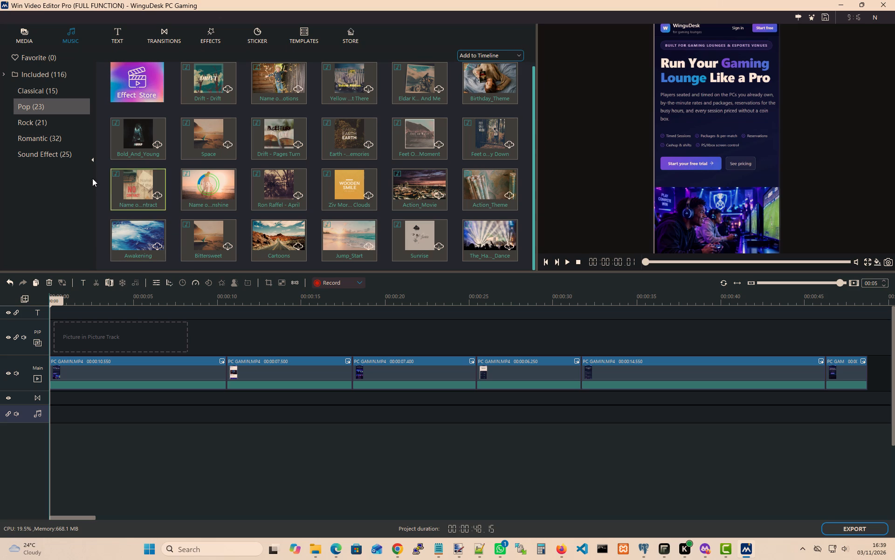
click(48, 153)
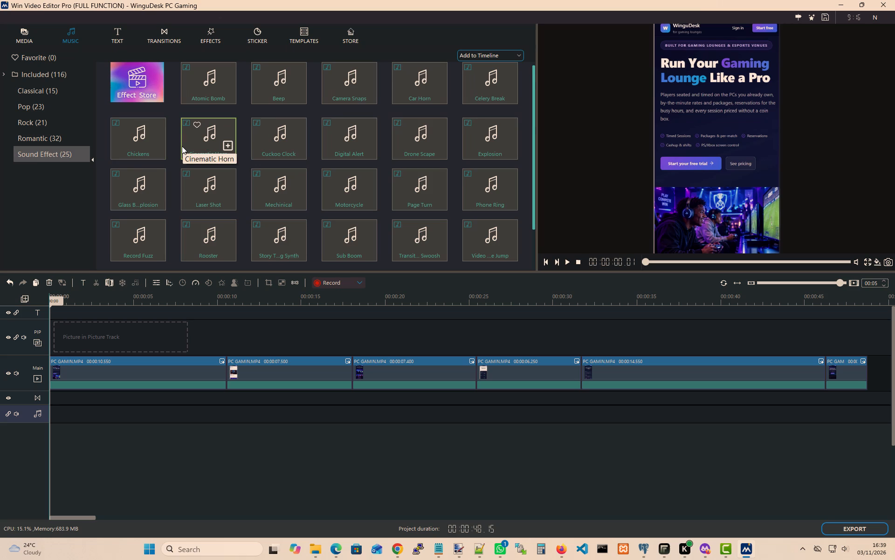
Import the freepik-aquafina audio file from the soundtrack folder on the Projects (D:) drive into the project media.
click(21, 38)
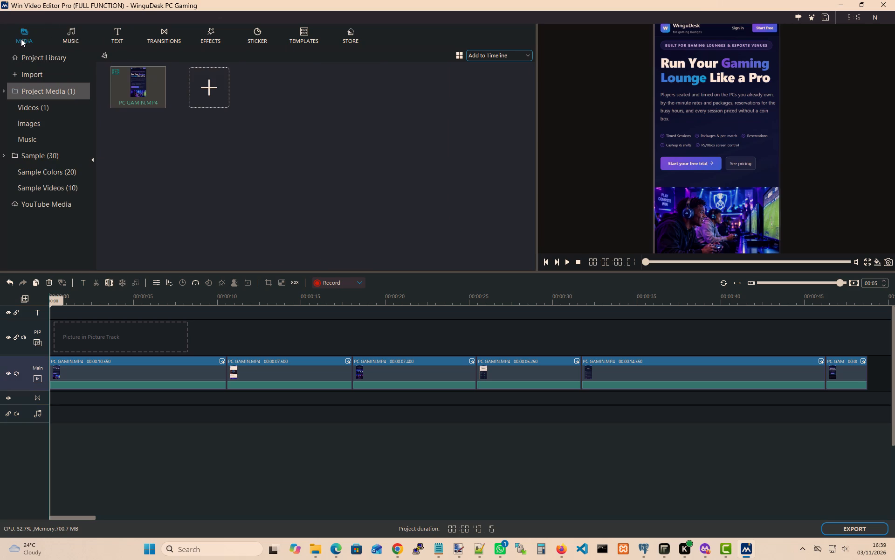
click(249, 149)
click(212, 88)
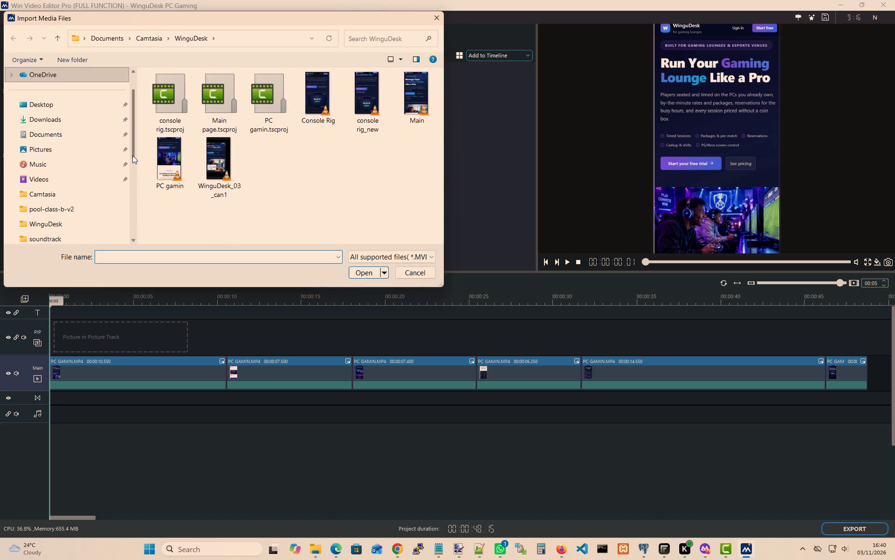
drag(136, 151, 137, 168)
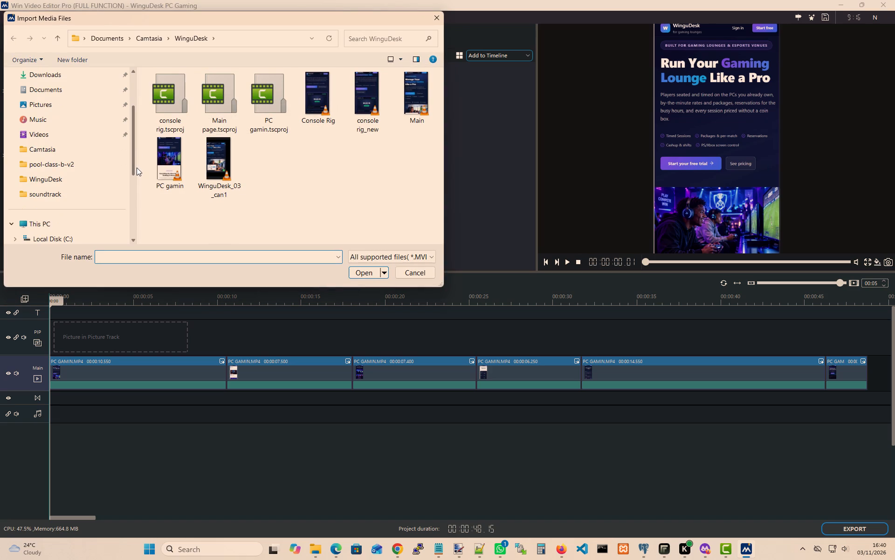
drag(137, 168, 138, 188)
click(54, 220)
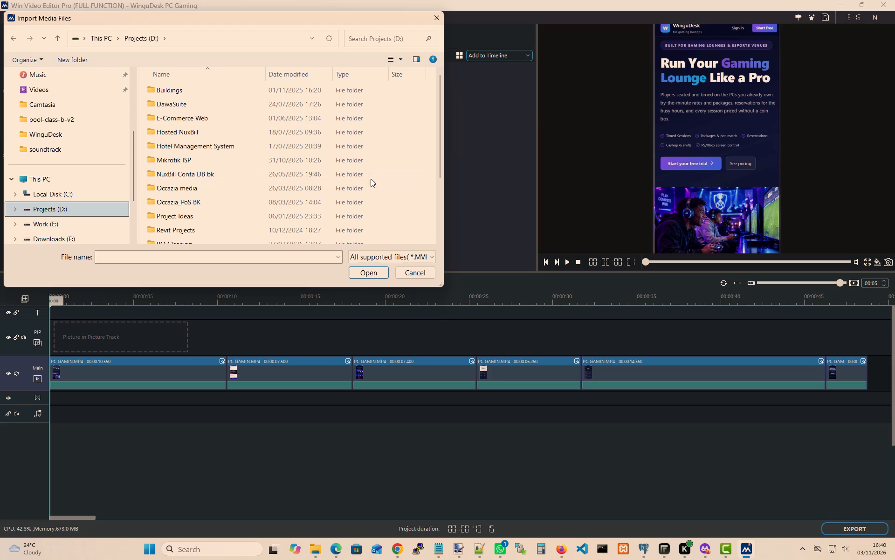
drag(439, 155, 437, 203)
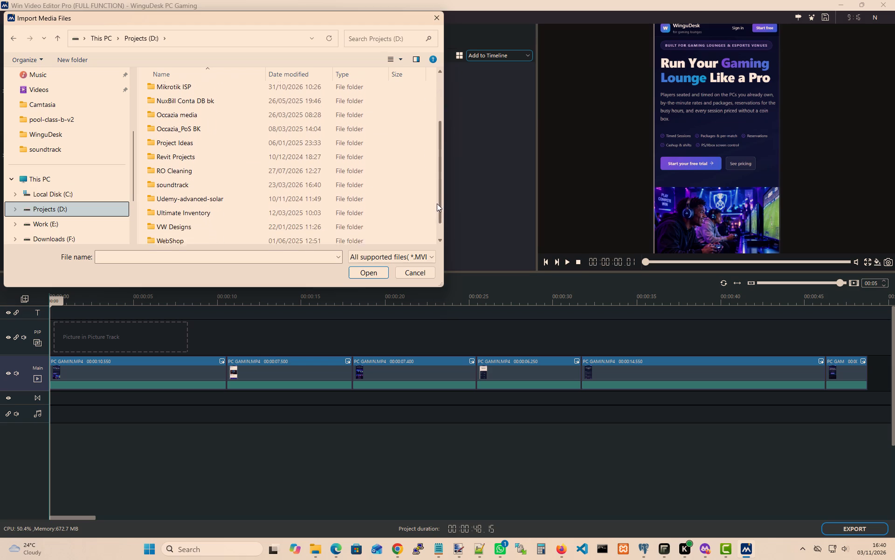
drag(437, 203, 436, 225)
double_click(203, 168)
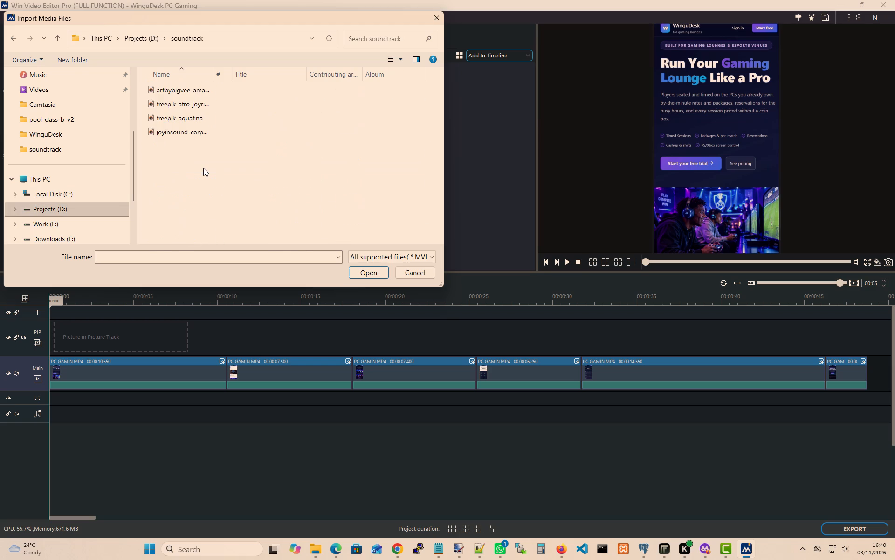
click(184, 133)
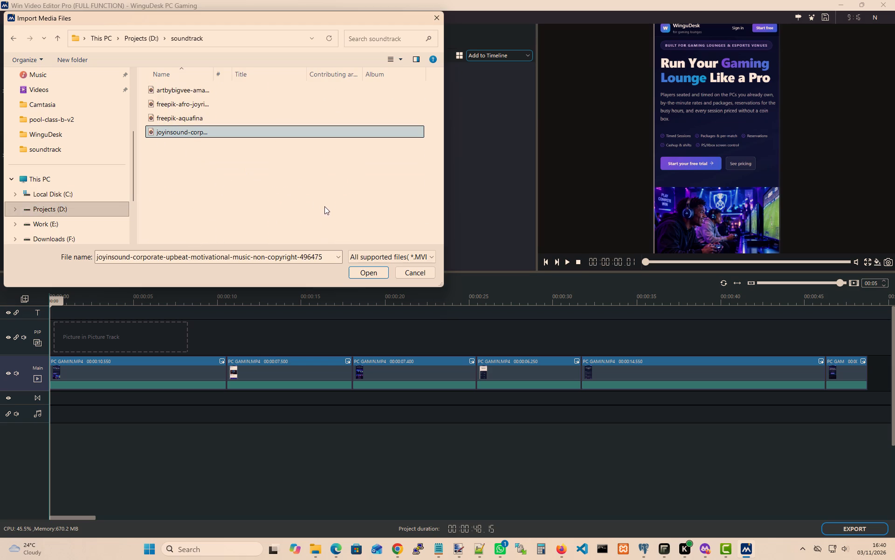
click(189, 120)
click(364, 275)
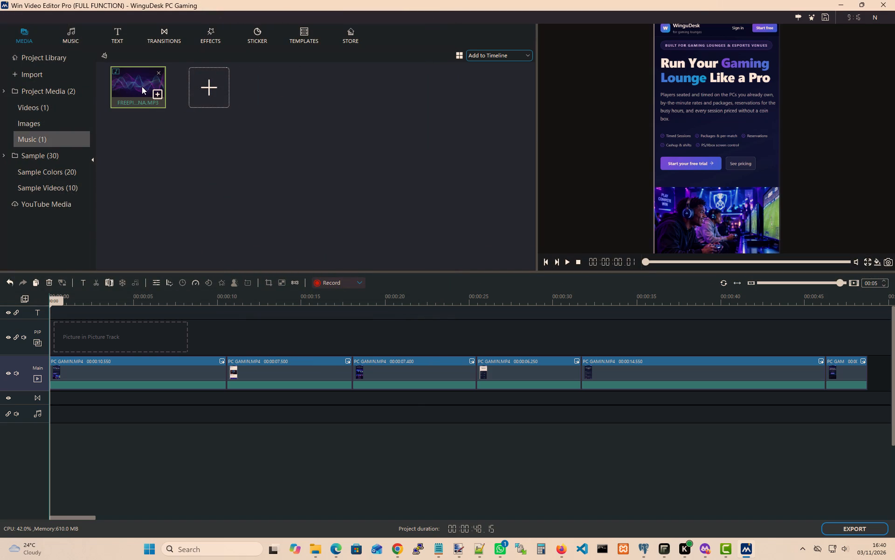
Place the imported freepik-aquafina track on the audio track at the very start of the timeline.
drag(142, 86, 107, 250)
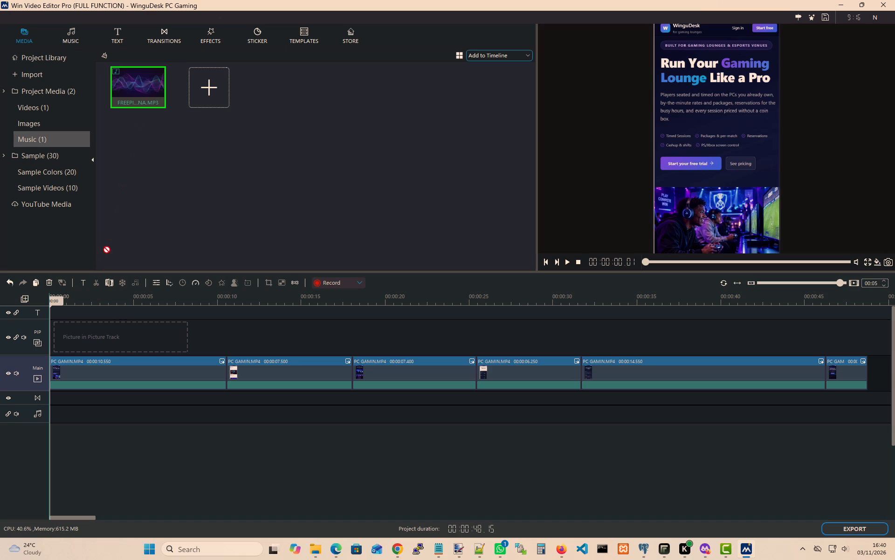
drag(107, 250, 62, 412)
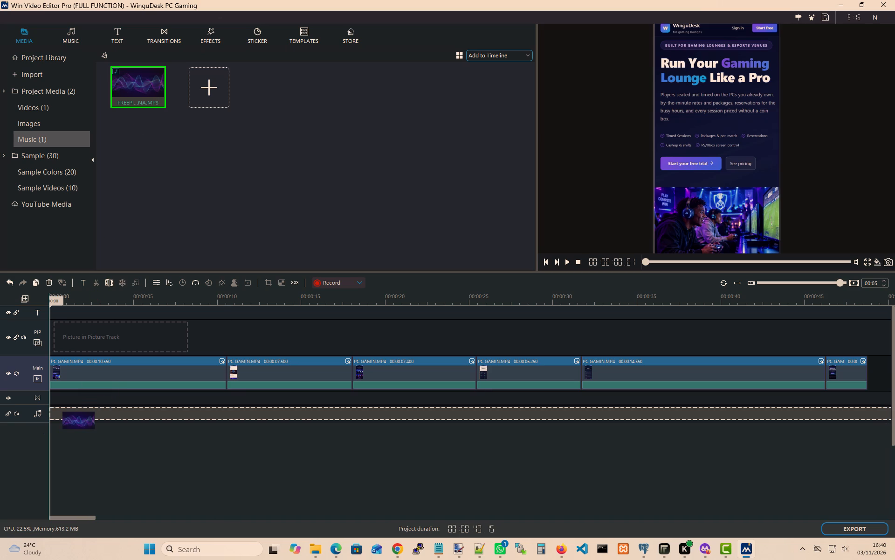
drag(62, 412, 49, 410)
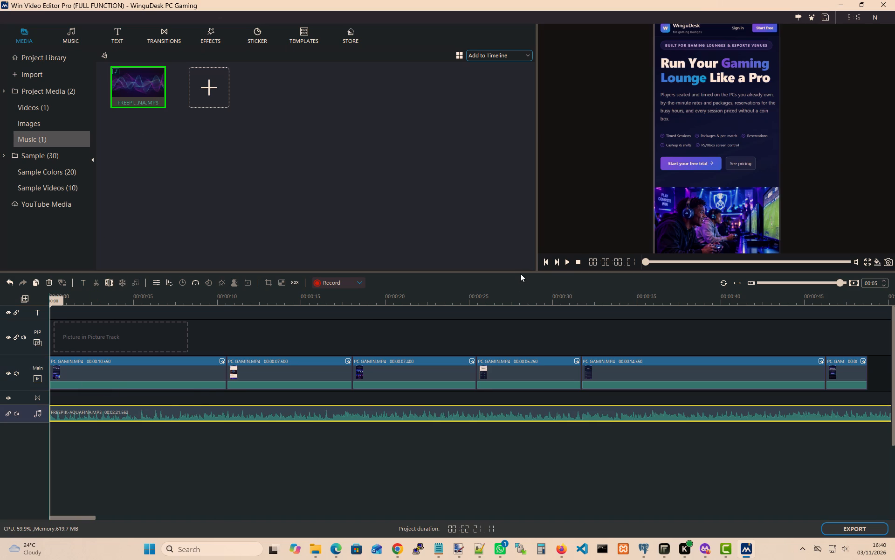
Play back the opening sections of the video to judge how the freepik-aquafina music fits.
click(568, 262)
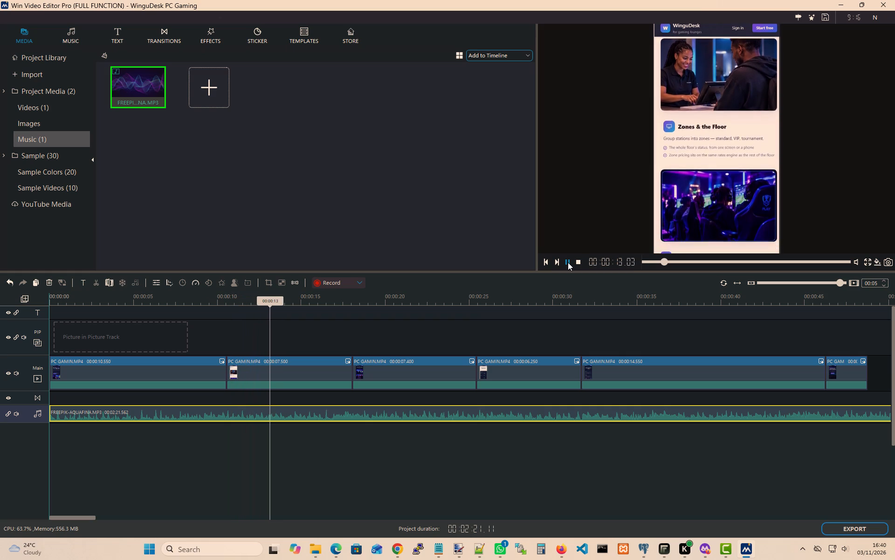
click(568, 262)
drag(275, 295, 239, 296)
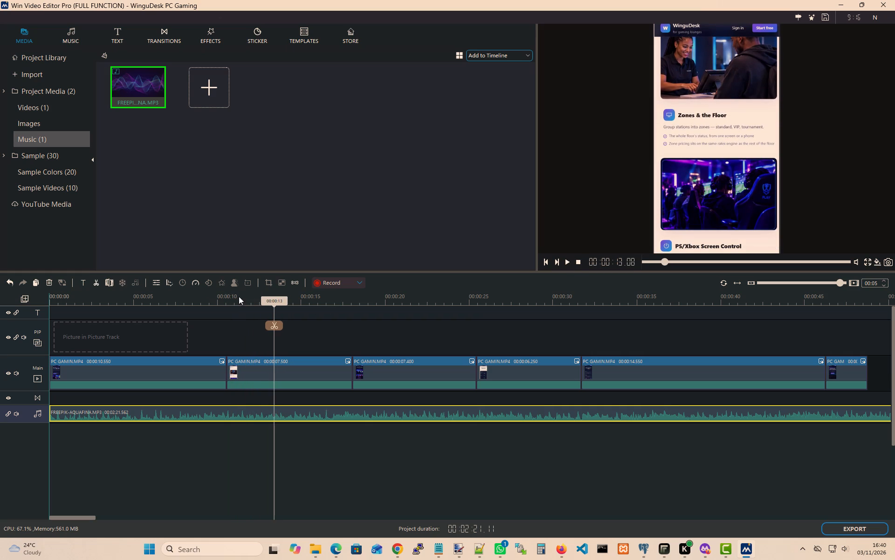
drag(239, 296, 220, 296)
drag(269, 301, 159, 311)
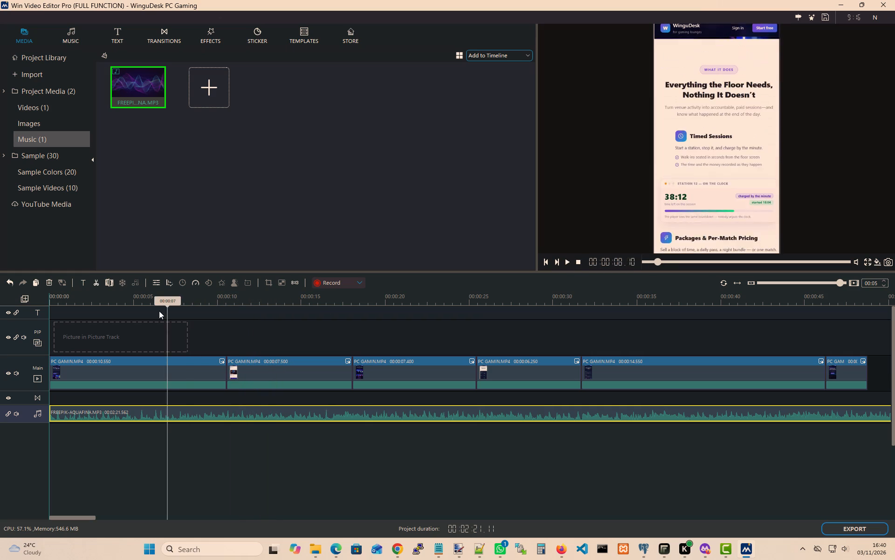
drag(159, 311, 154, 312)
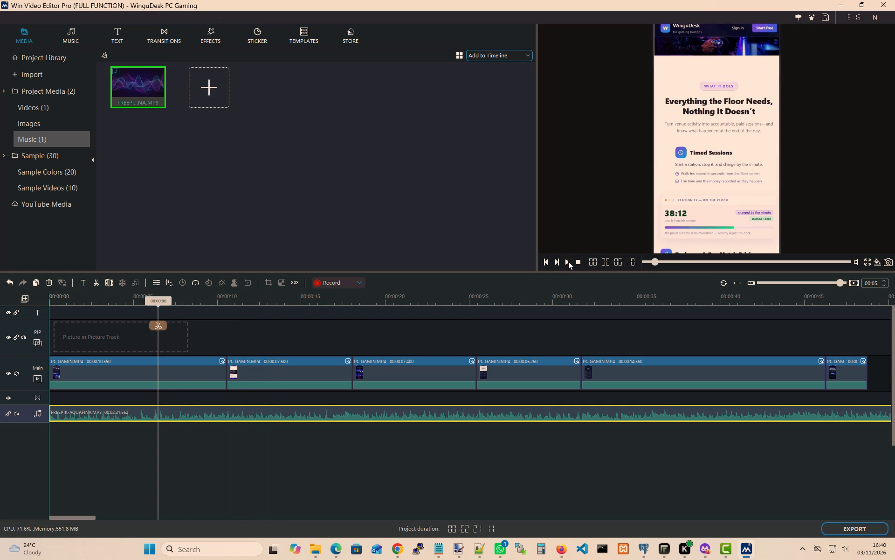
click(569, 261)
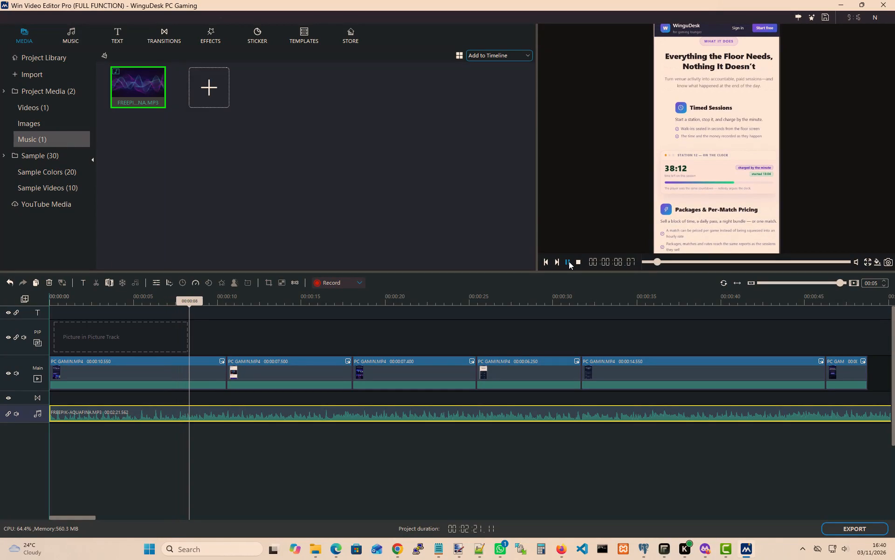
click(569, 261)
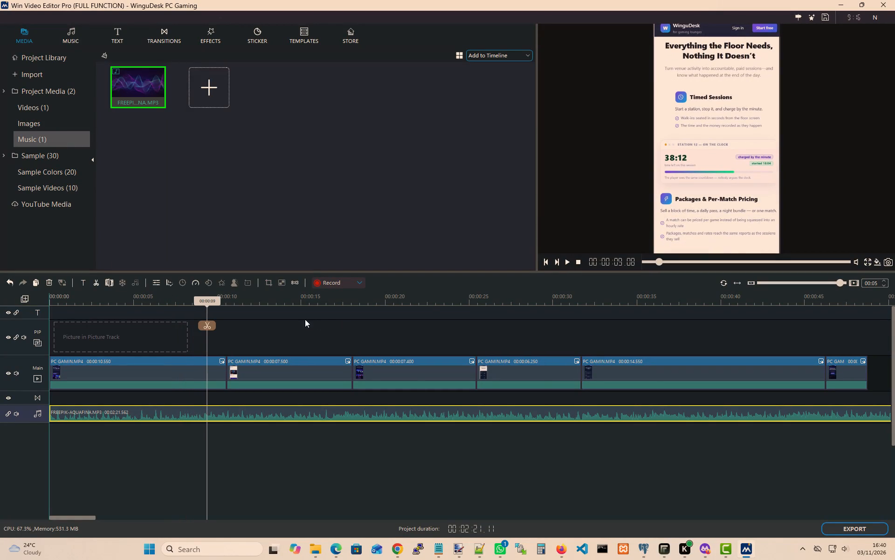
click(567, 260)
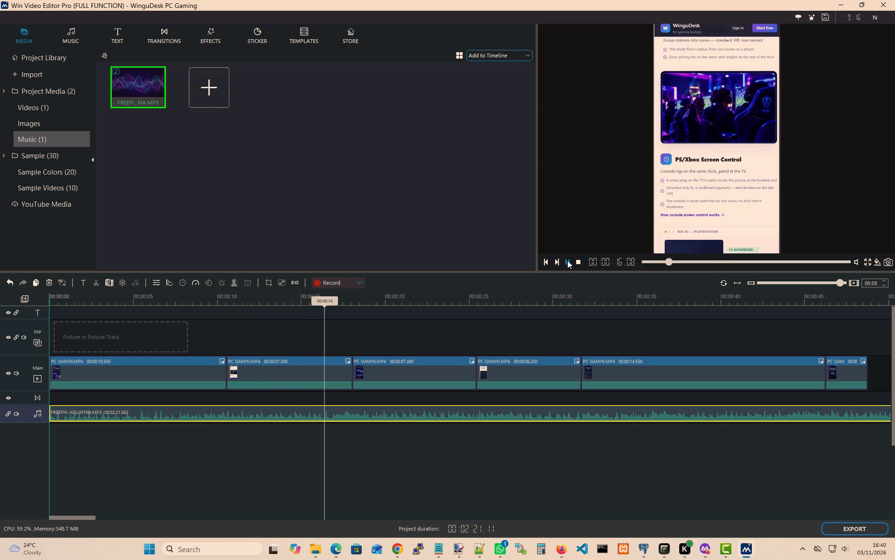
click(567, 260)
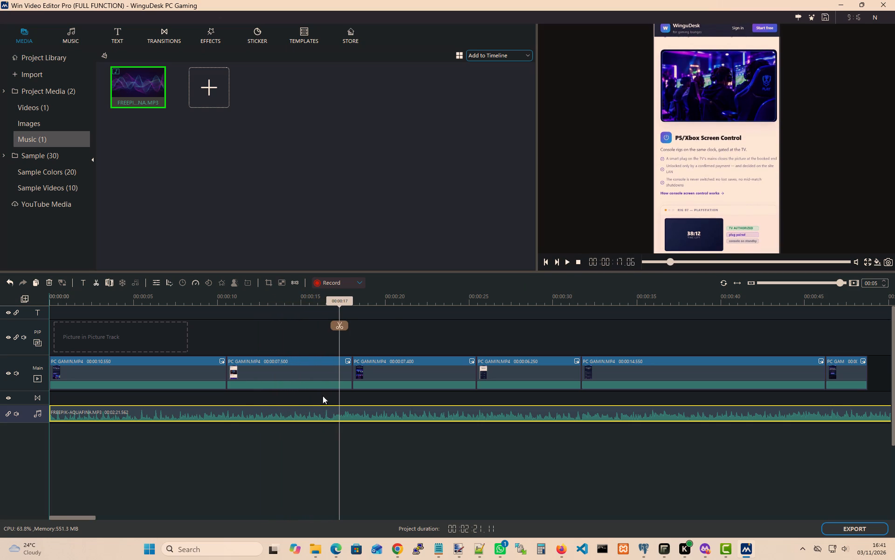
Lower the freepik-aquafina music clip's volume to 32, auditioning the level during playback.
click(319, 413)
double_click(309, 417)
double_click(333, 410)
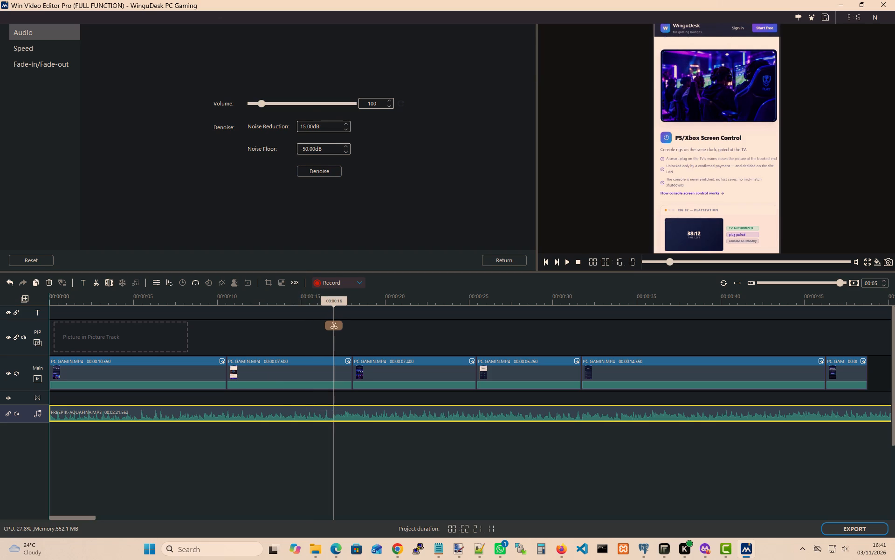
drag(259, 103, 252, 105)
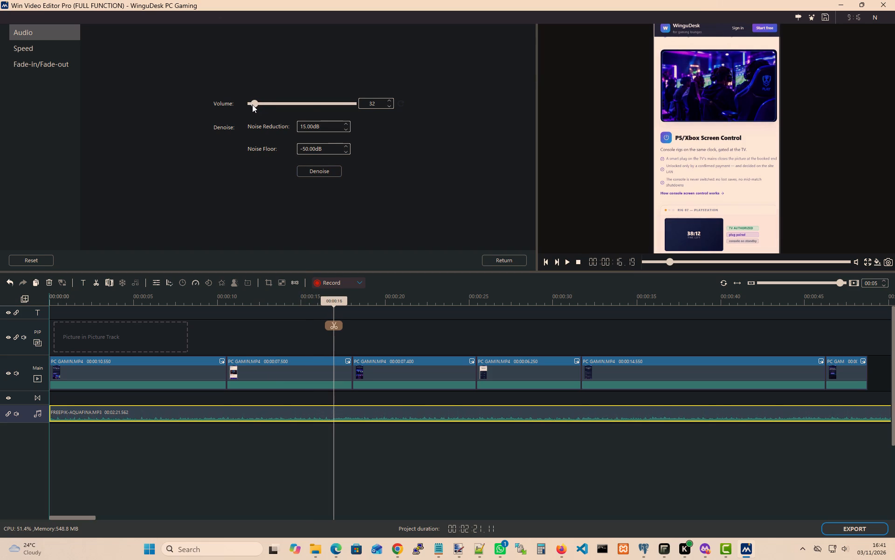
drag(252, 105, 250, 105)
click(569, 261)
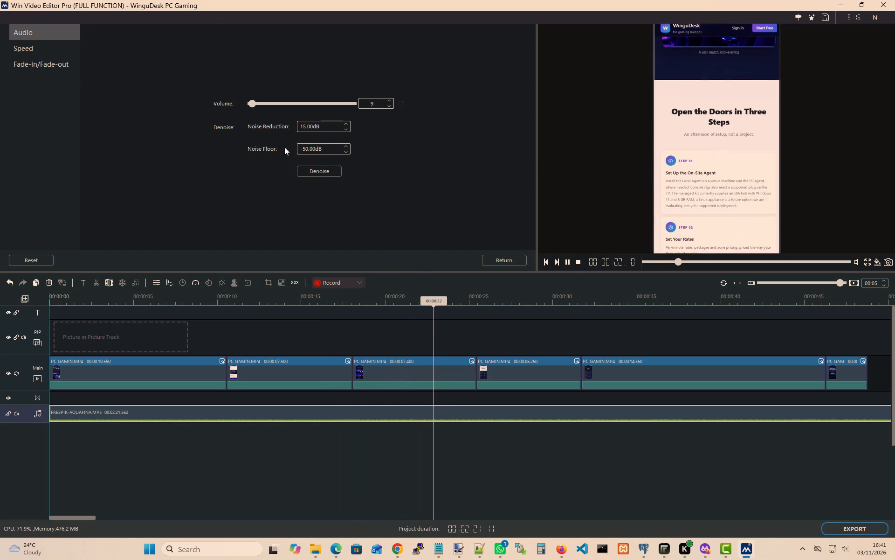
click(251, 103)
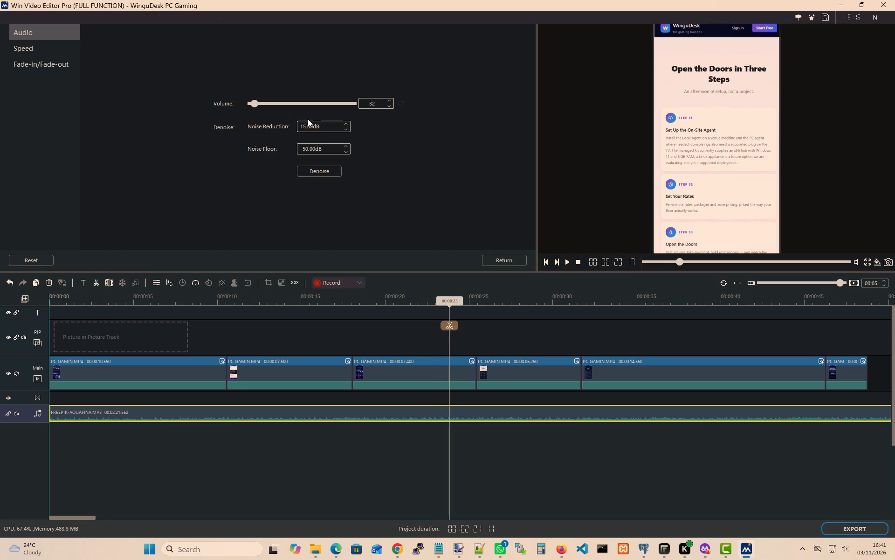
Play the video through to the end of its last clip and again from the start to judge the music level.
click(568, 261)
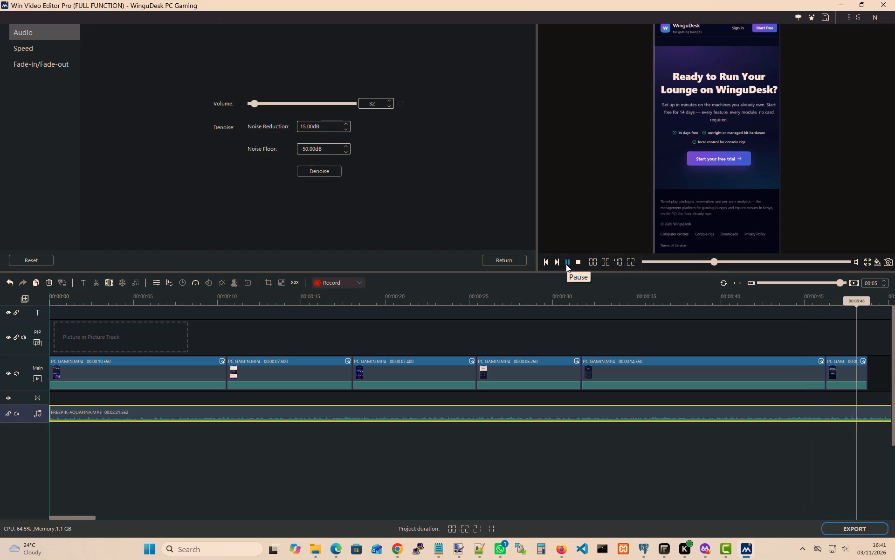
click(566, 264)
drag(360, 411, 353, 413)
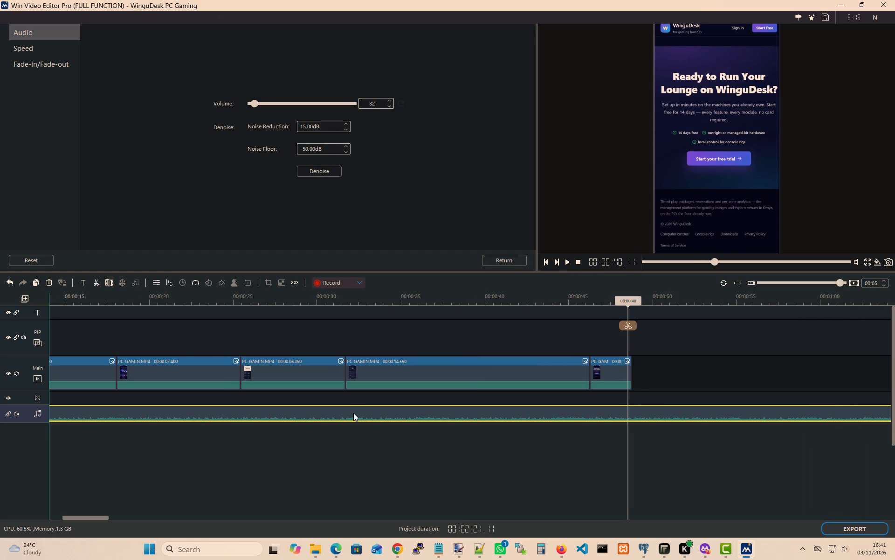
drag(353, 413, 331, 414)
drag(254, 410, 250, 411)
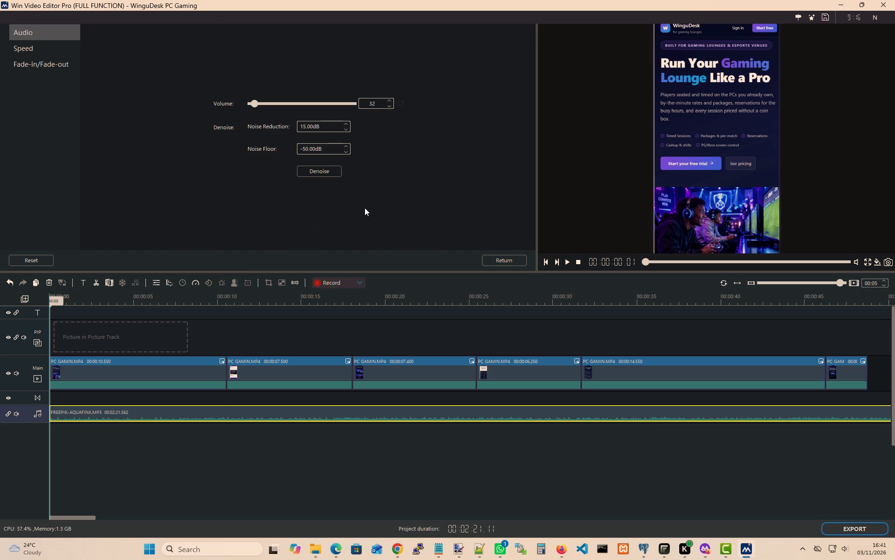
click(566, 262)
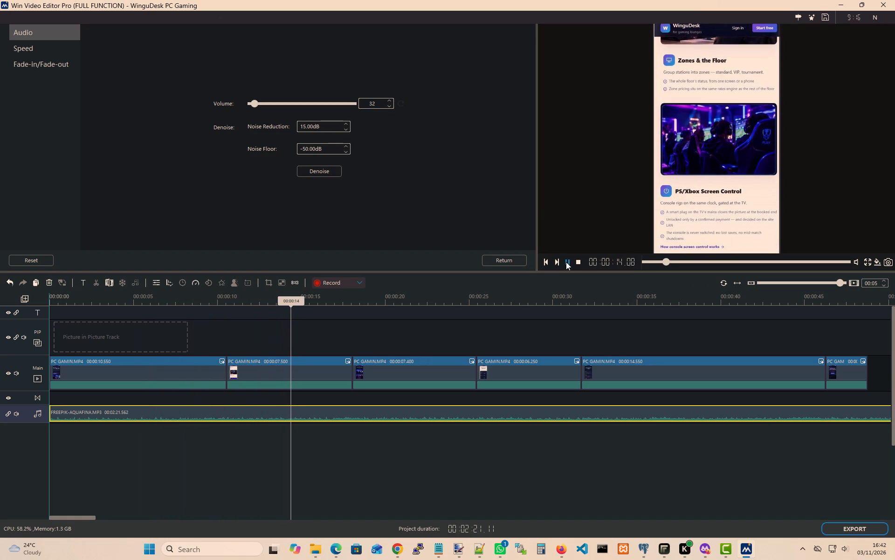
Denoise the freepik-aquafina music clip with 15.00 dB noise reduction and a -50.00 dB noise floor, and audition the processed track.
click(315, 172)
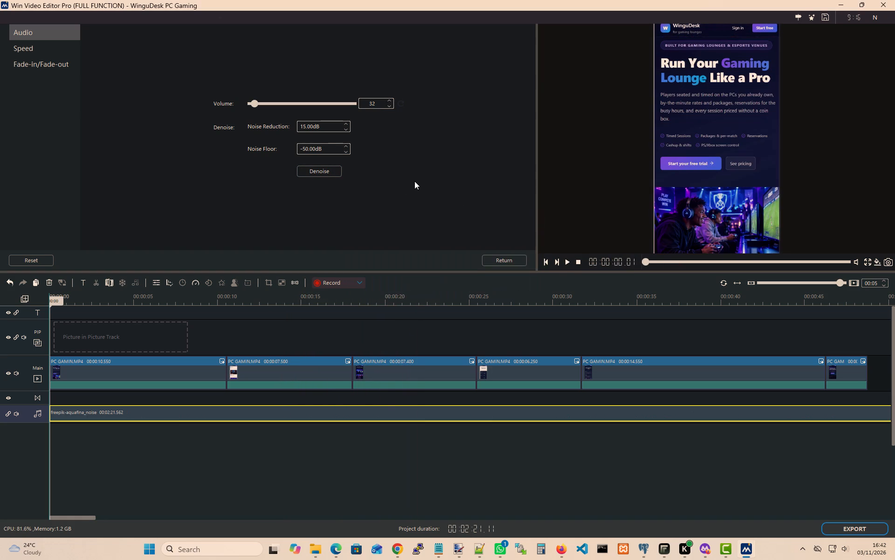
click(568, 260)
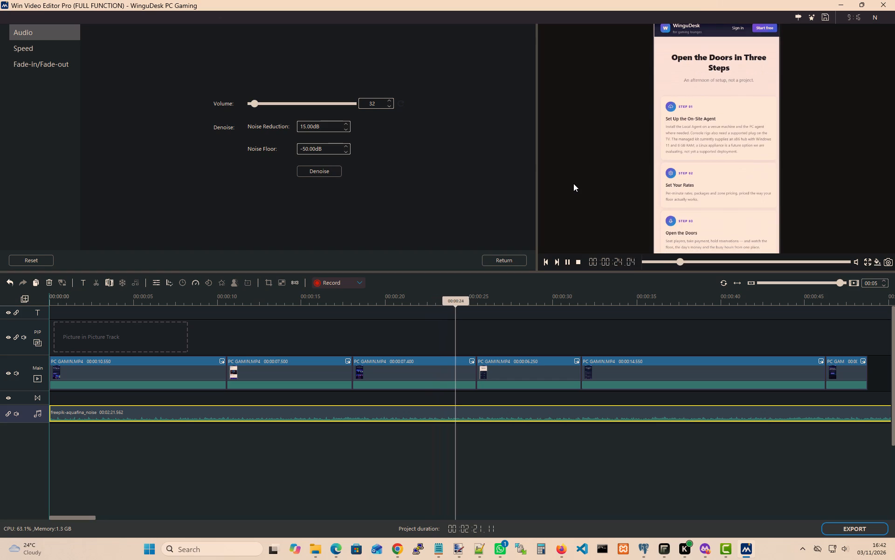
Lower the denoised music clip's volume to 23 and audition it through to the end of the last video clip.
click(253, 106)
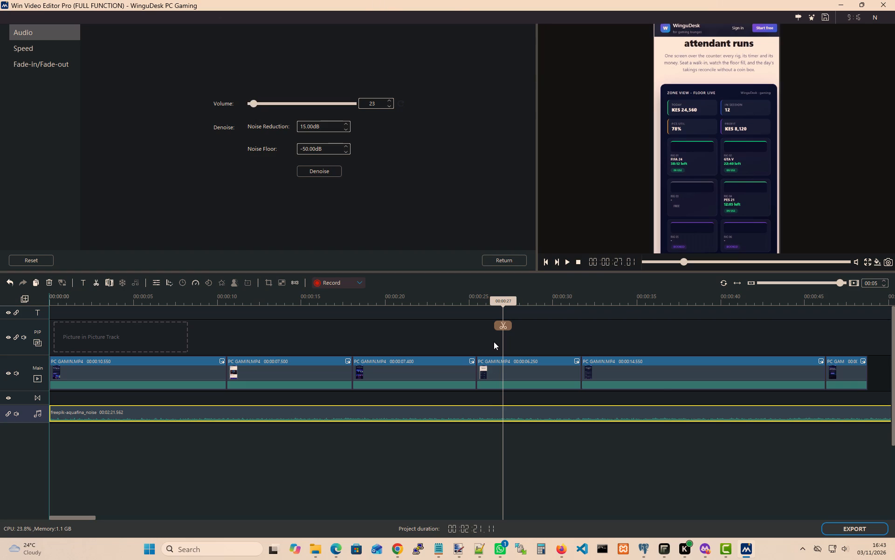
click(566, 263)
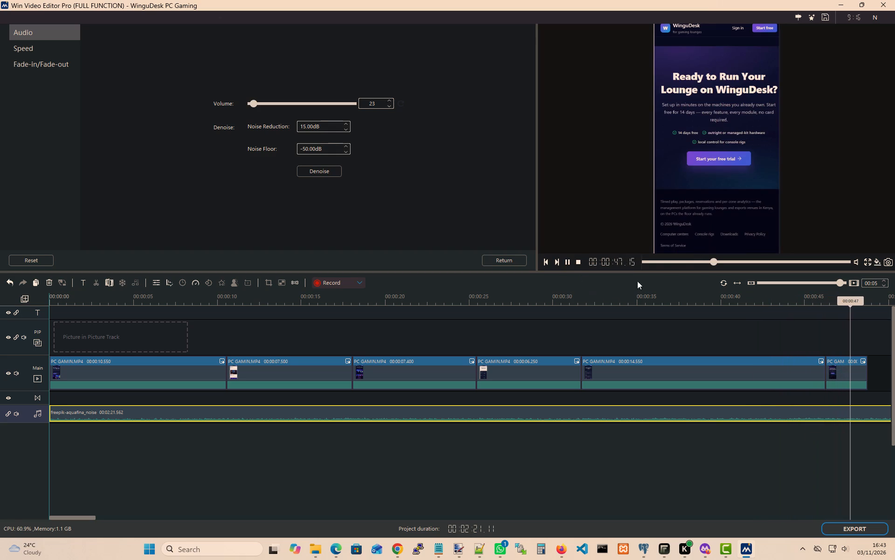
click(568, 262)
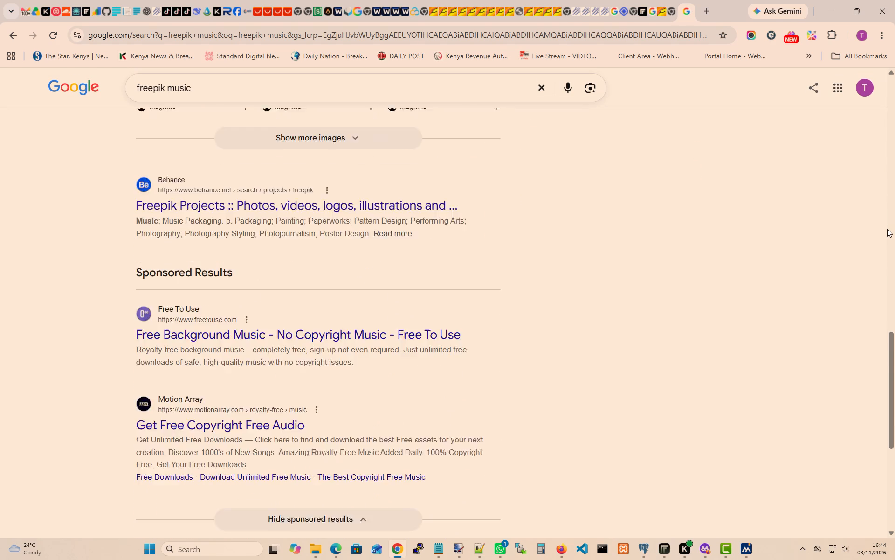
scroll(887, 229, down, 3)
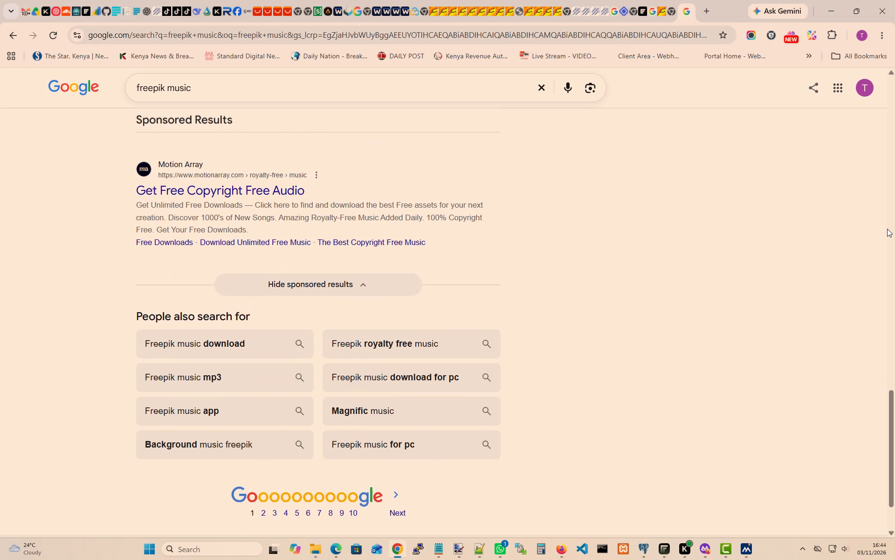
scroll(887, 229, down, 7)
scroll(887, 229, up, 12)
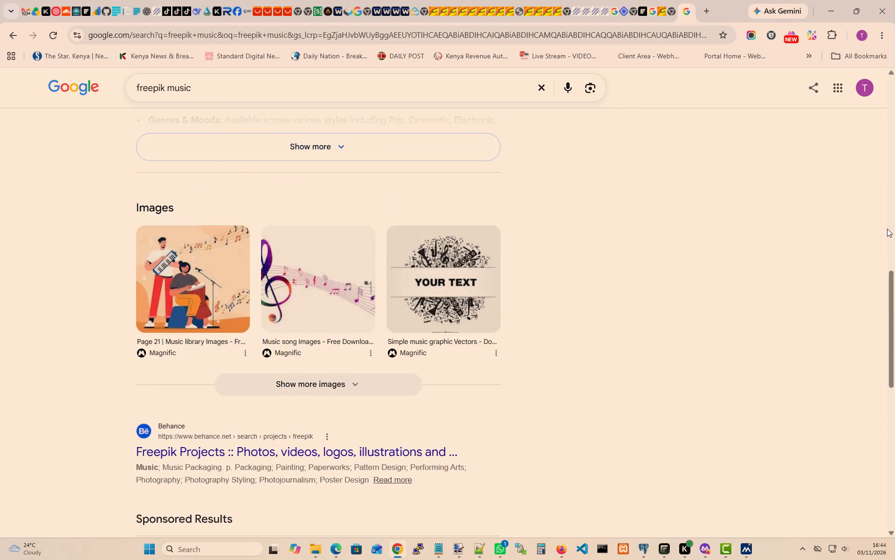
scroll(887, 229, up, 7)
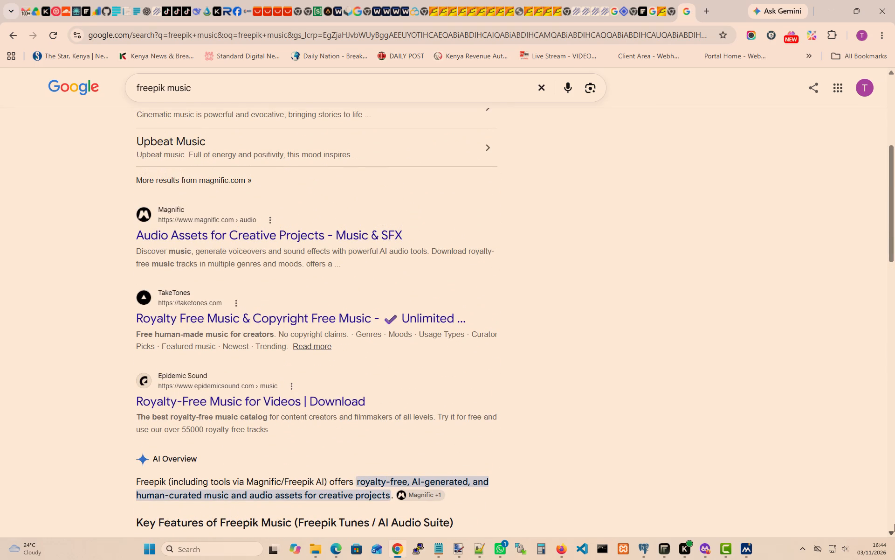
Switch back to Win Video Editor Pro and return the playhead to the very start of the timeline.
click(752, 550)
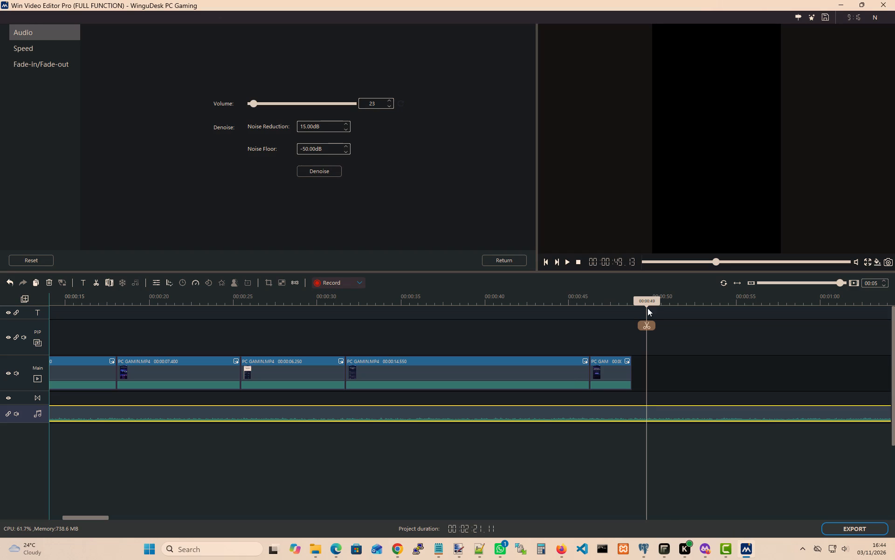
drag(651, 302, 114, 300)
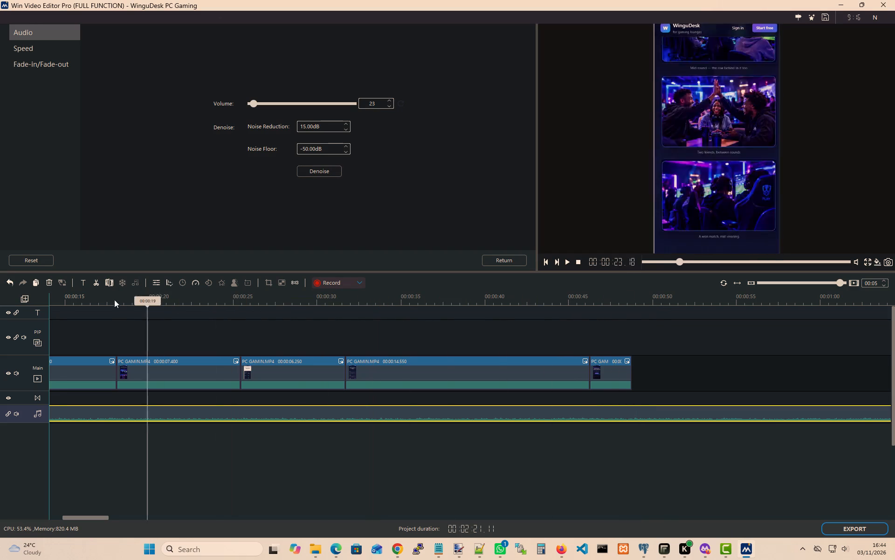
drag(114, 300, 24, 298)
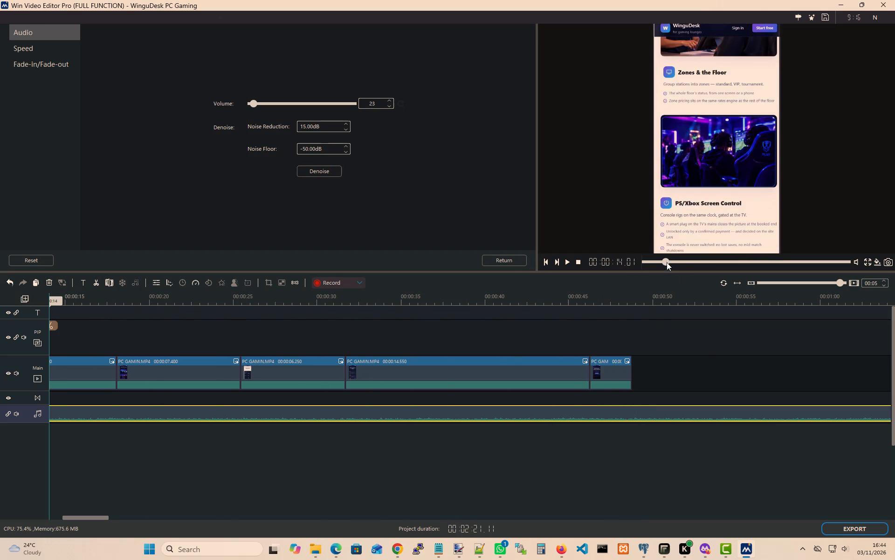
drag(665, 260, 635, 261)
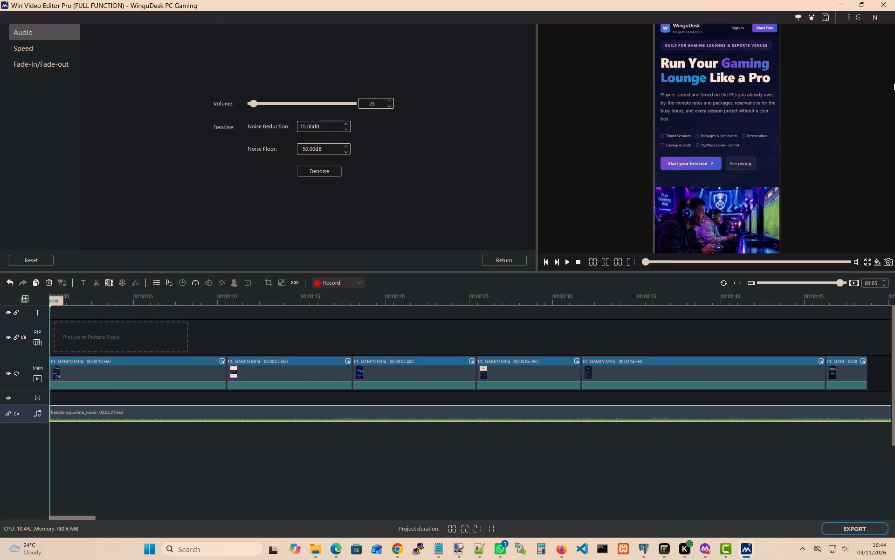
Switch to Chrome, search Google for "freepik royalty free music" and look through the results for royalty-free music sources.
click(845, 5)
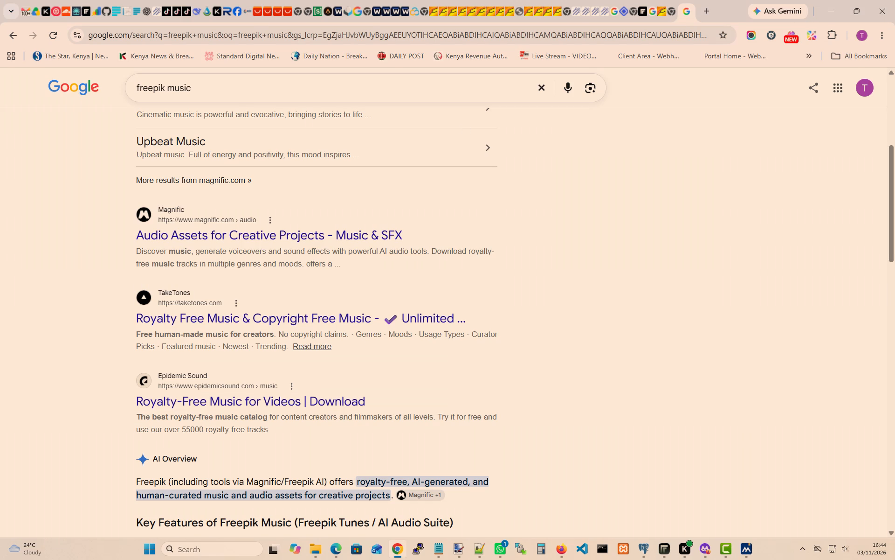
click(195, 86)
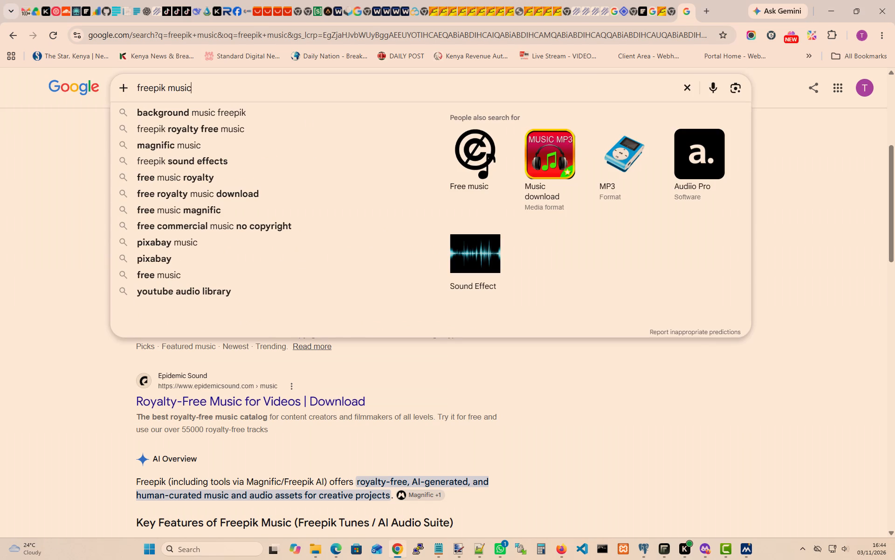
click(186, 128)
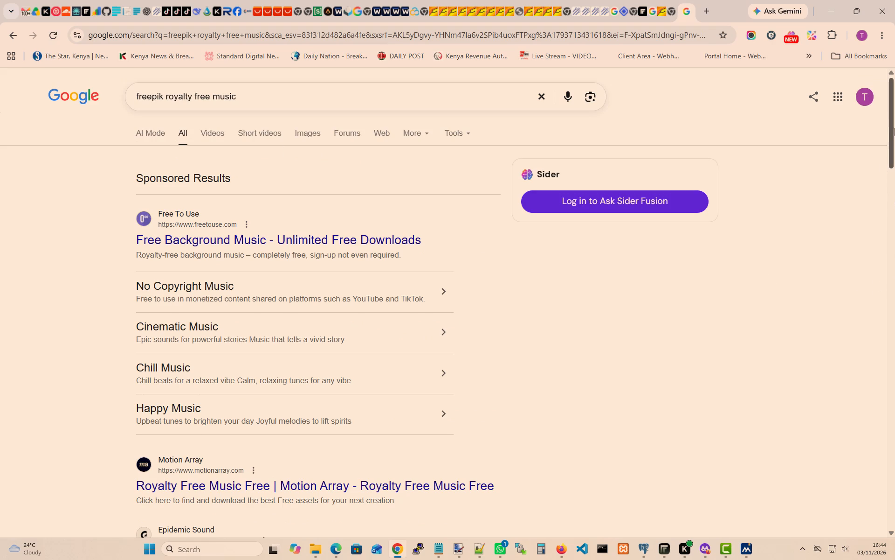
drag(893, 125, 891, 149)
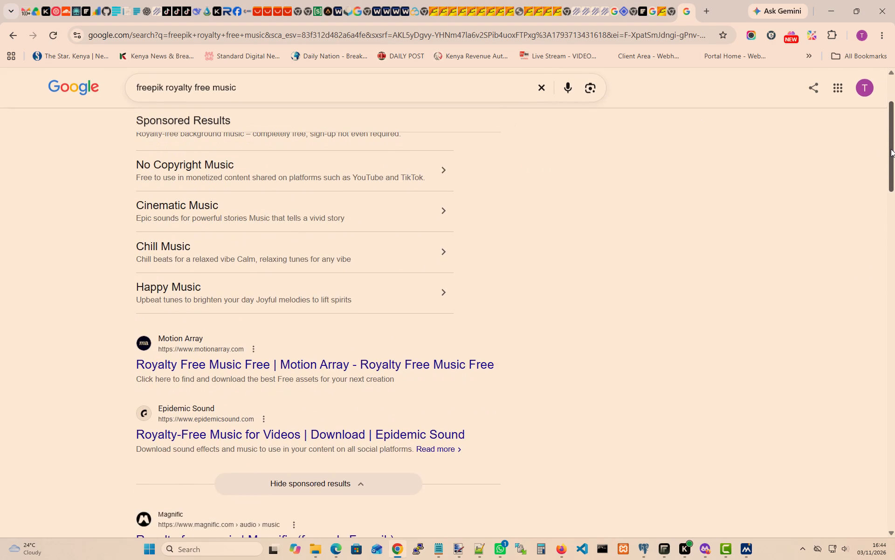
drag(891, 149, 891, 184)
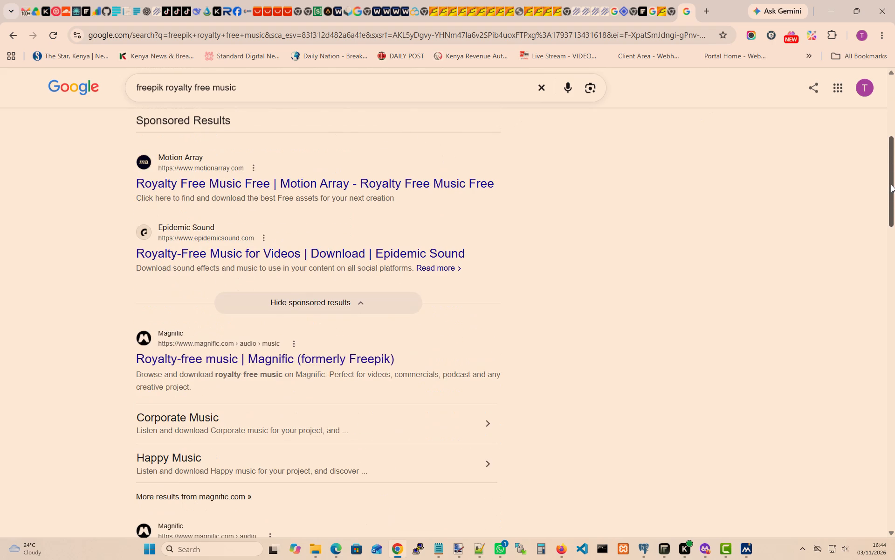
drag(891, 184, 889, 230)
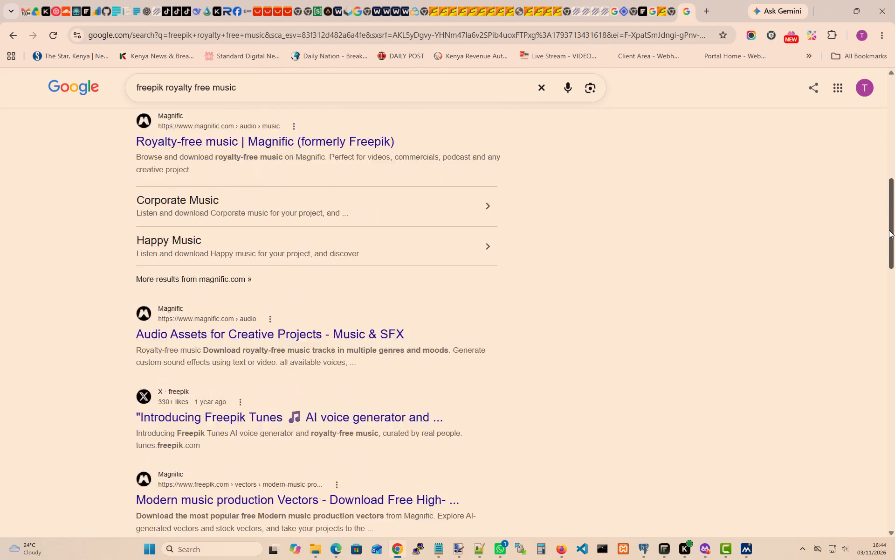
drag(889, 230, 889, 249)
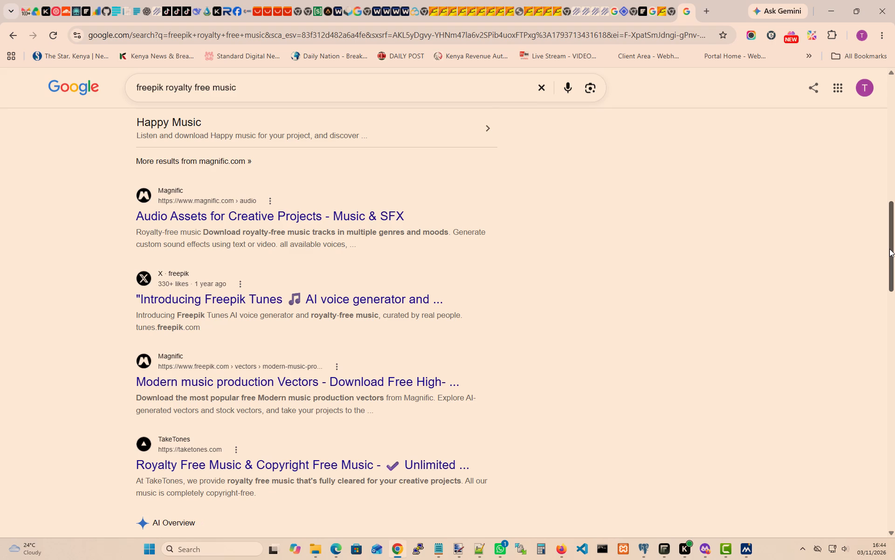
drag(889, 249, 890, 255)
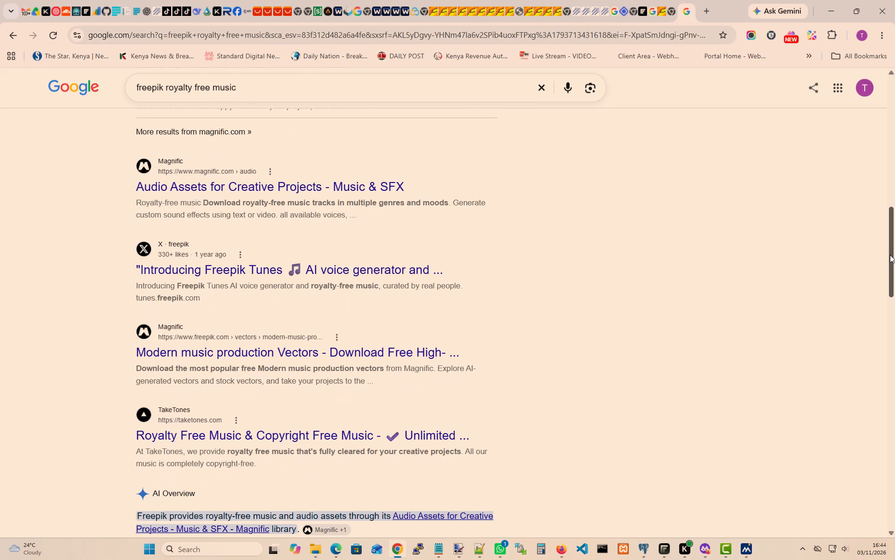
drag(890, 255, 890, 259)
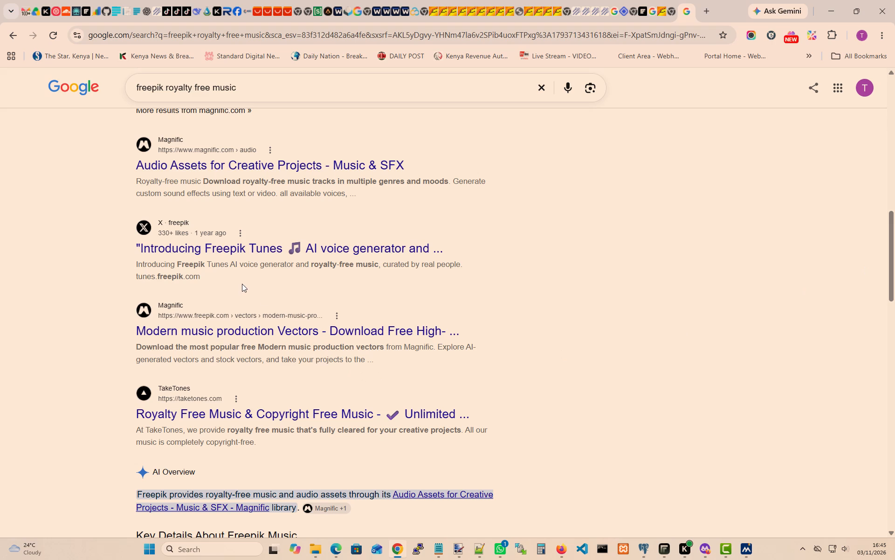
click(230, 41)
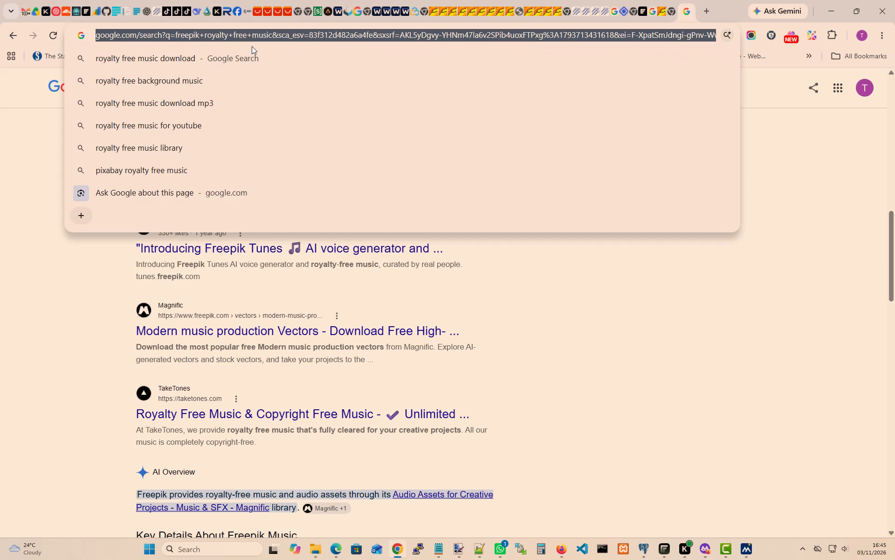
text(fr)
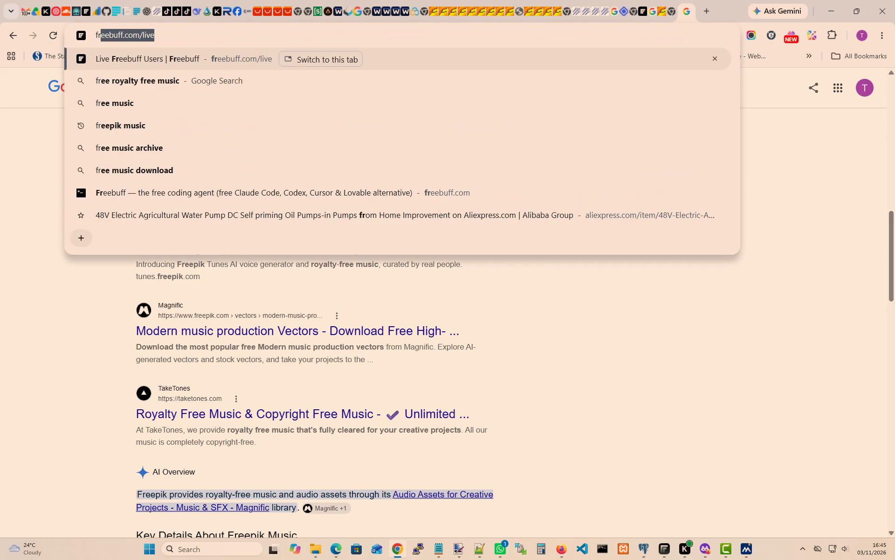
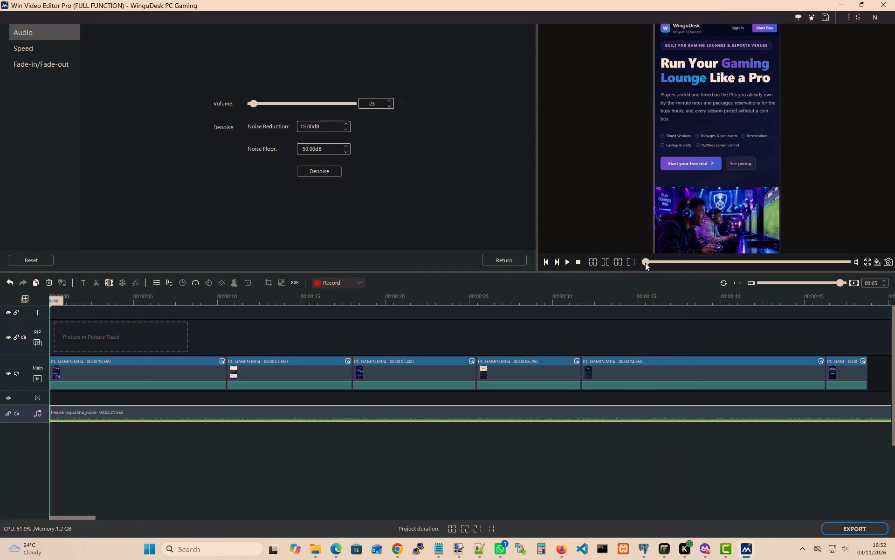
drag(645, 263, 634, 264)
click(567, 262)
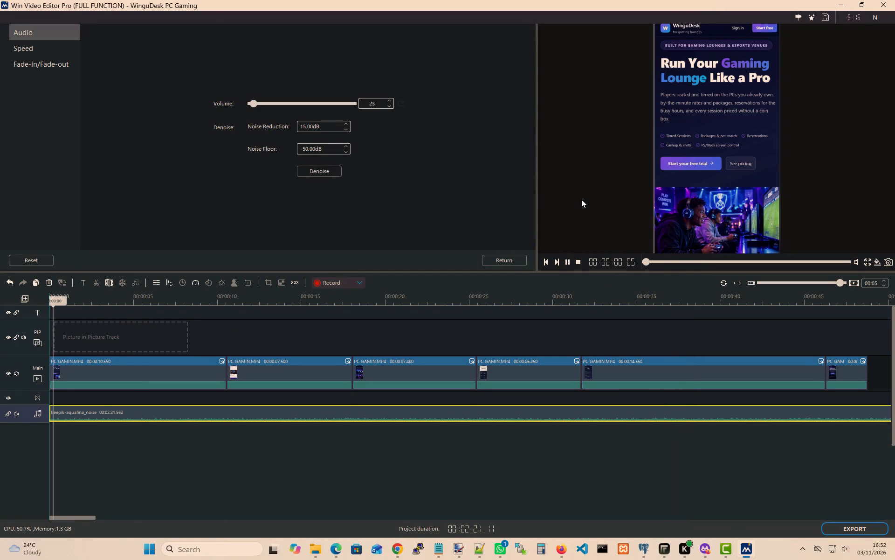
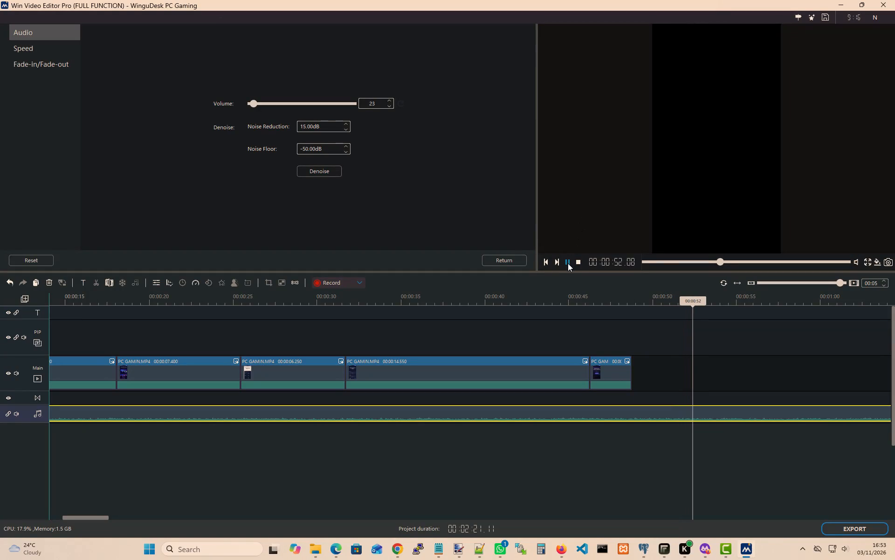
Stop the preview and split the background music at the end of the last main video clip, about 48 seconds in.
click(568, 263)
drag(697, 299, 656, 301)
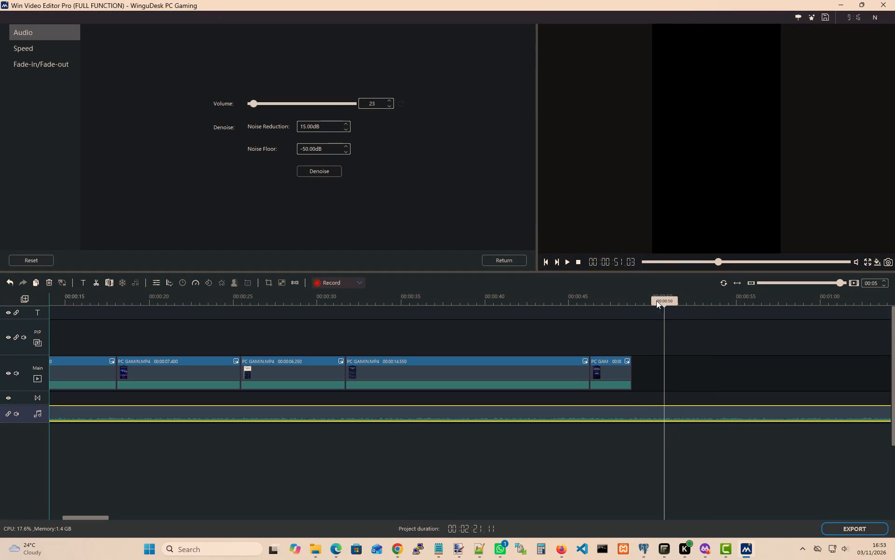
drag(656, 301, 632, 301)
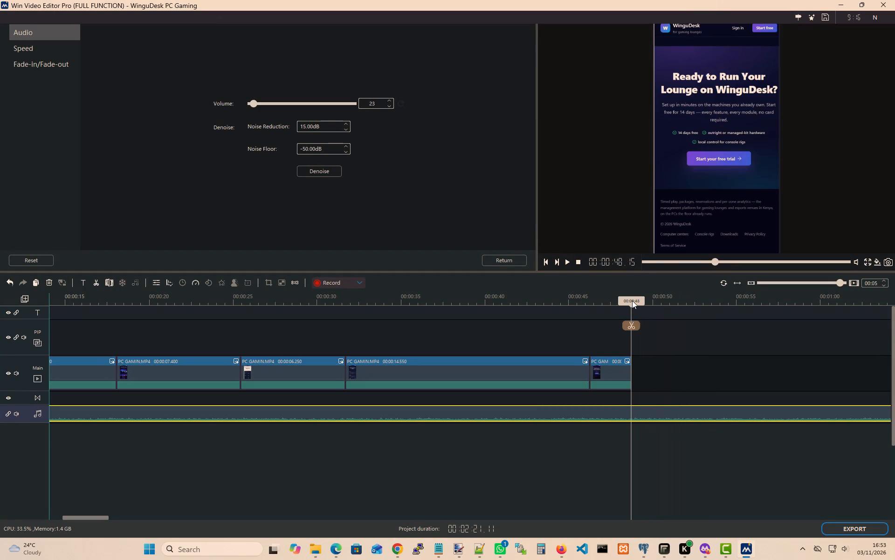
click(656, 411)
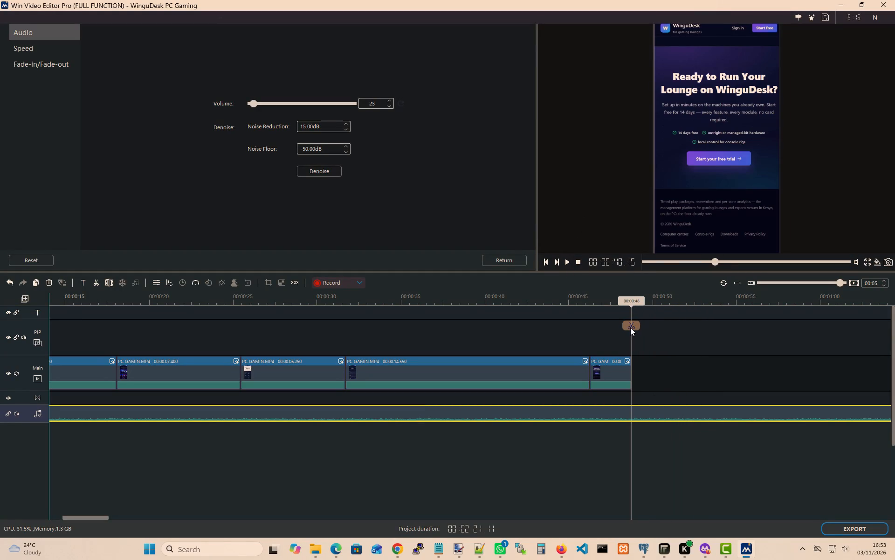
click(630, 328)
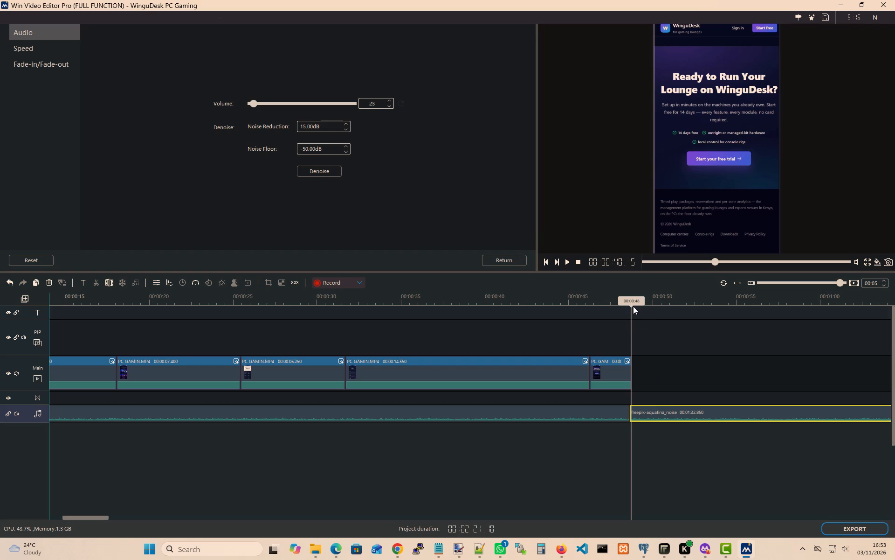
Select the music segment after the split and play the preview onward from the end of the video.
click(715, 416)
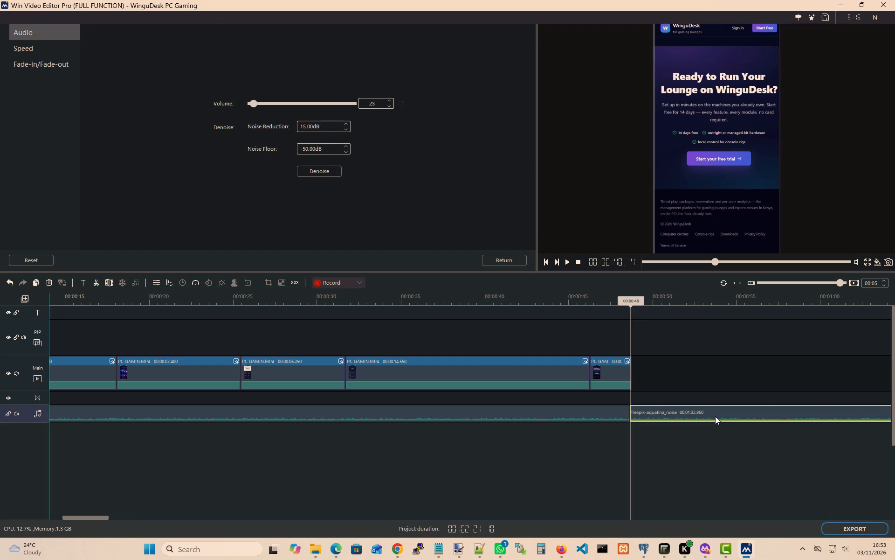
click(569, 263)
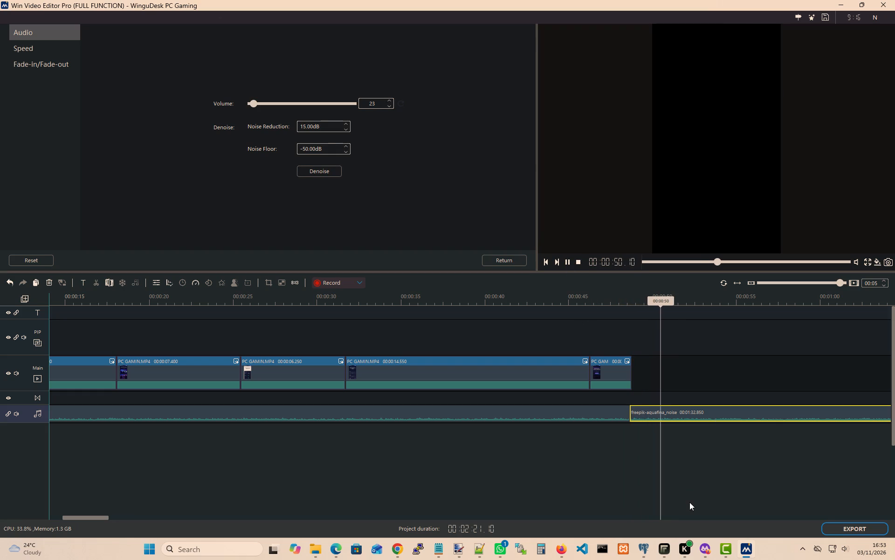
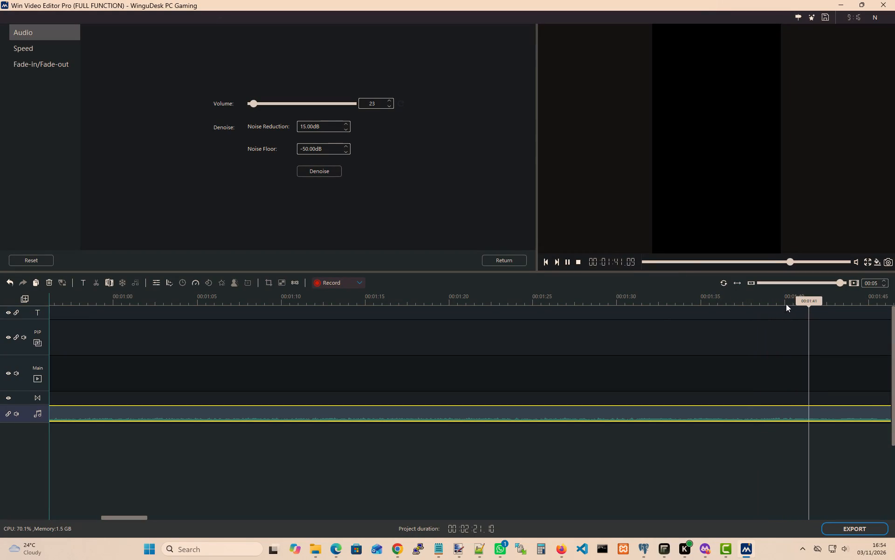
Pause the preview of the leftover background music beyond the end of the video, at about 1:42.
click(568, 263)
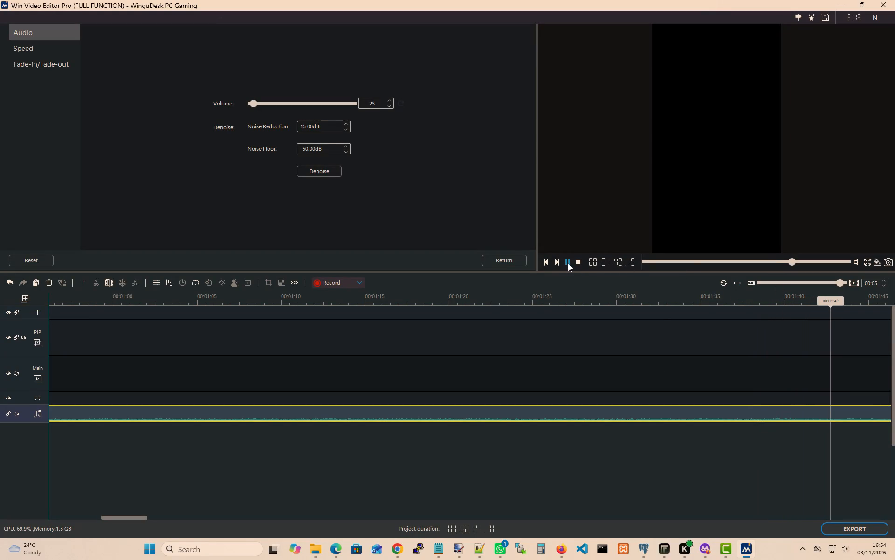
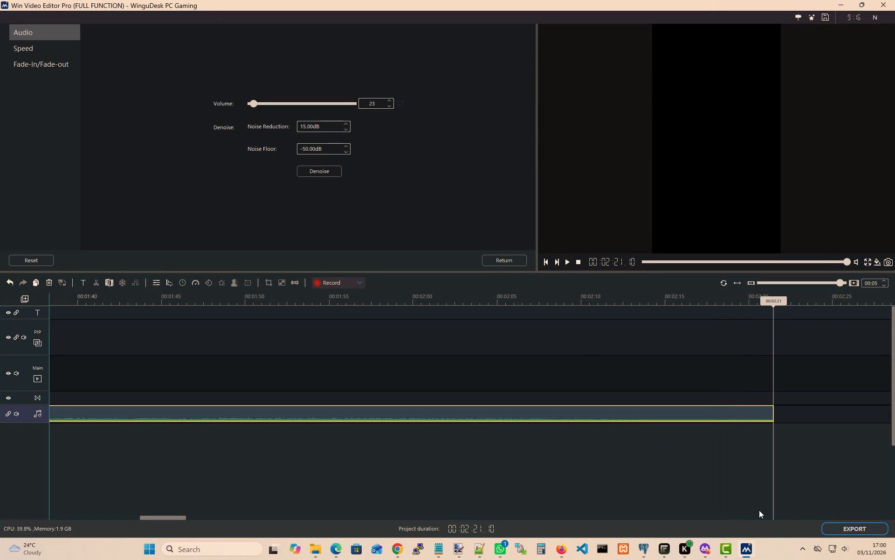
Delete the leftover background music segment beyond the end of the video.
click(626, 410)
key(Delete)
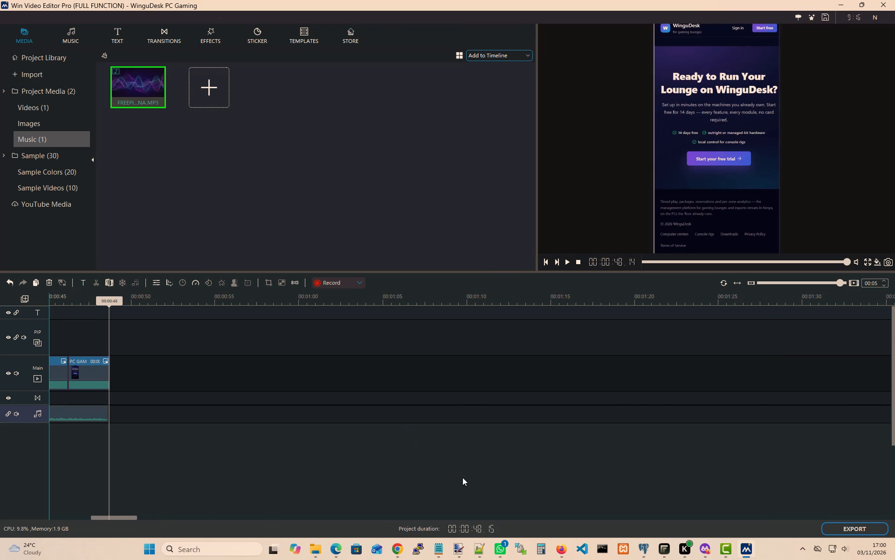
Open the trimmed background music clip on the audio track for editing its audio settings.
drag(117, 521, 97, 521)
drag(116, 517, 85, 518)
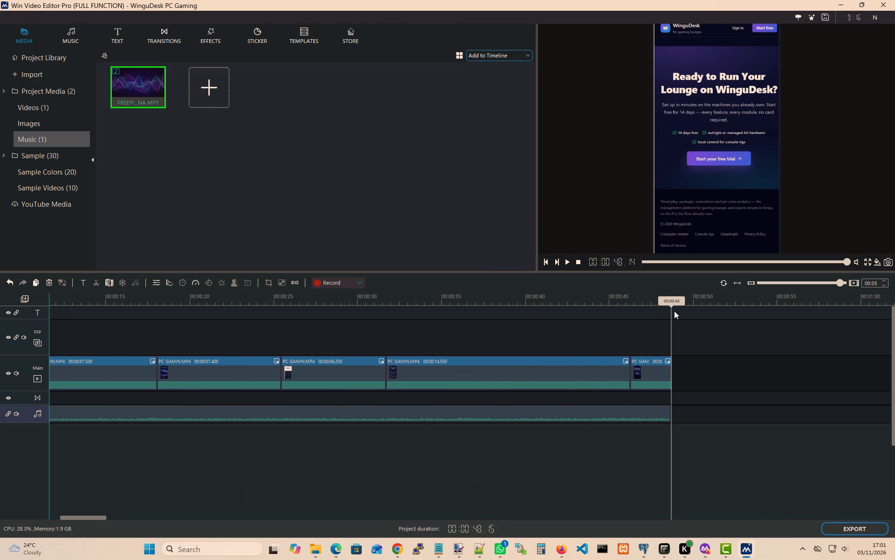
click(525, 408)
double_click(512, 412)
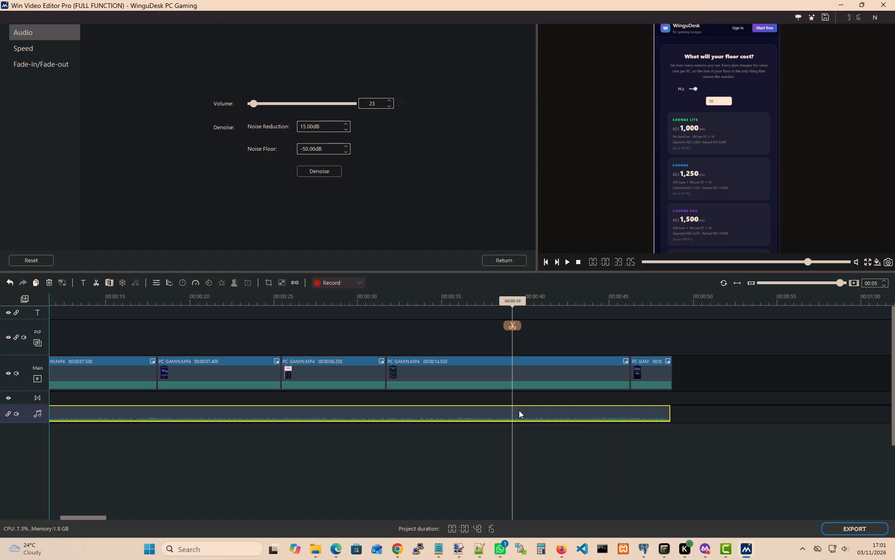
triple_click(524, 414)
click(510, 413)
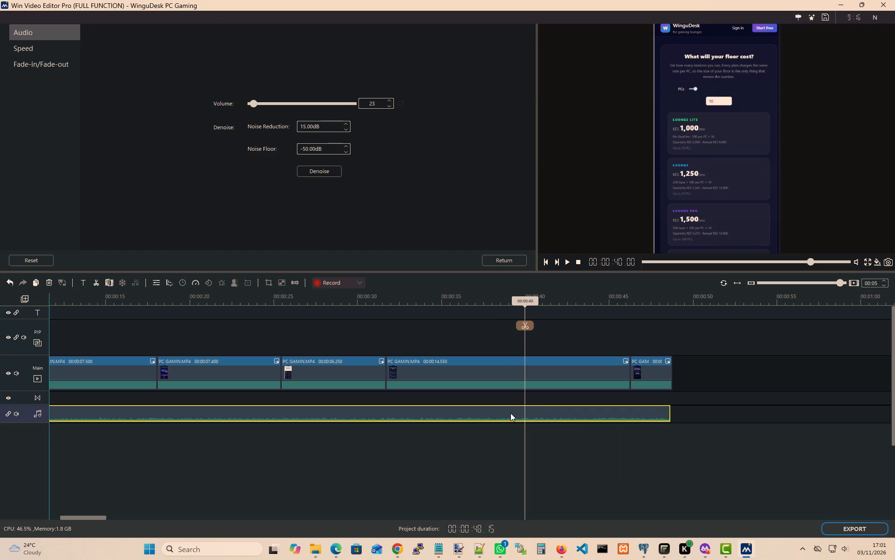
double_click(511, 413)
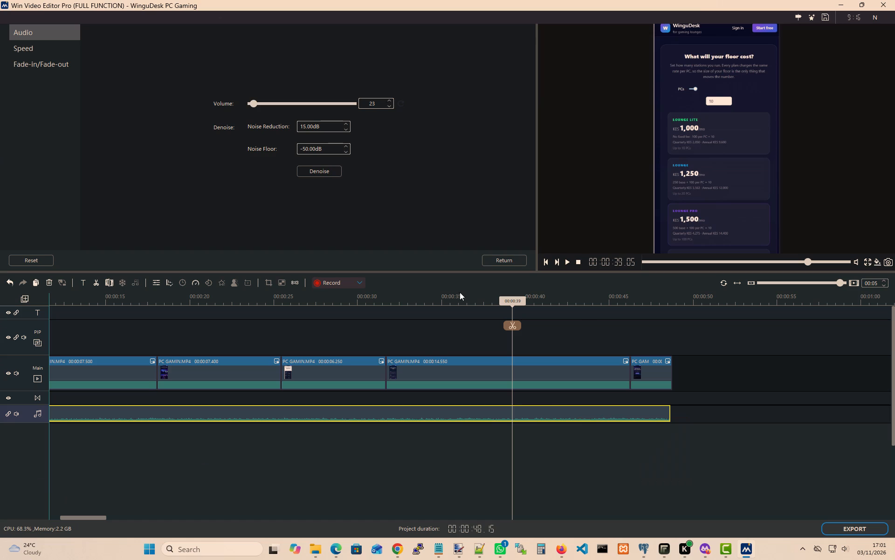
right_click(551, 413)
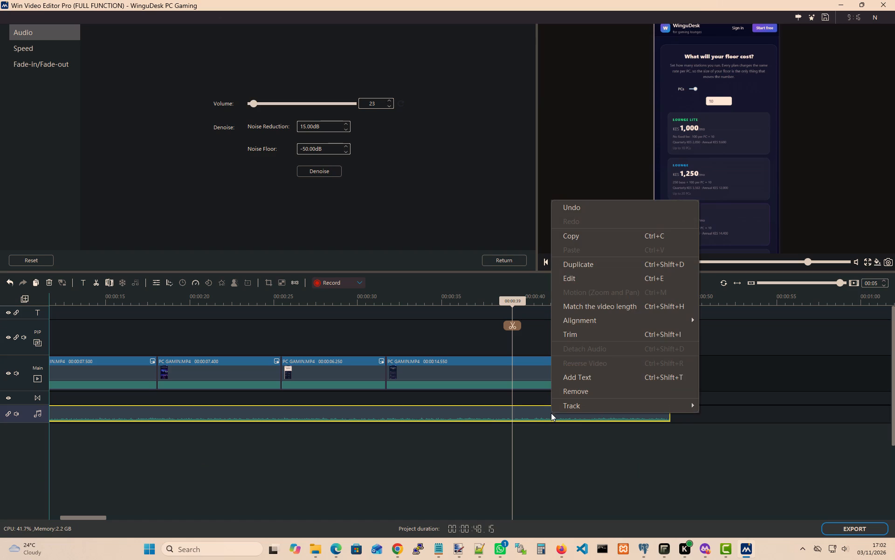
click(548, 154)
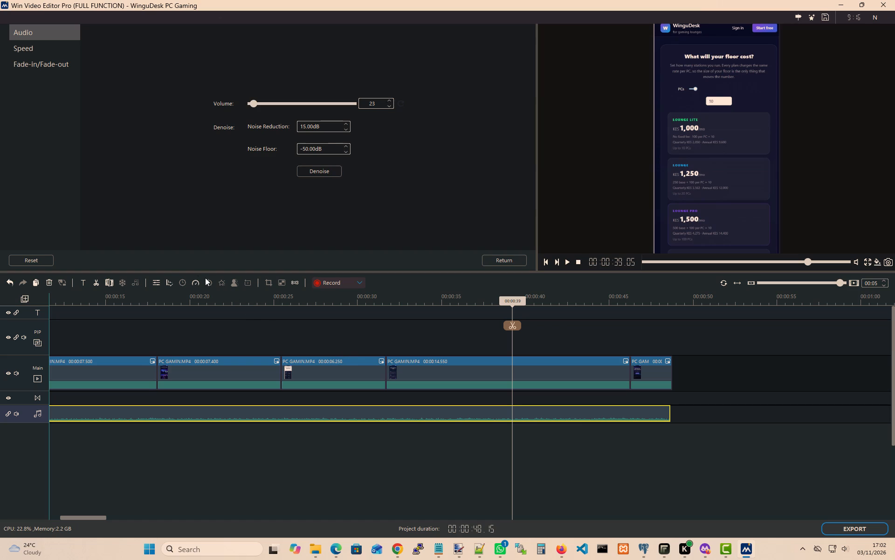
click(158, 281)
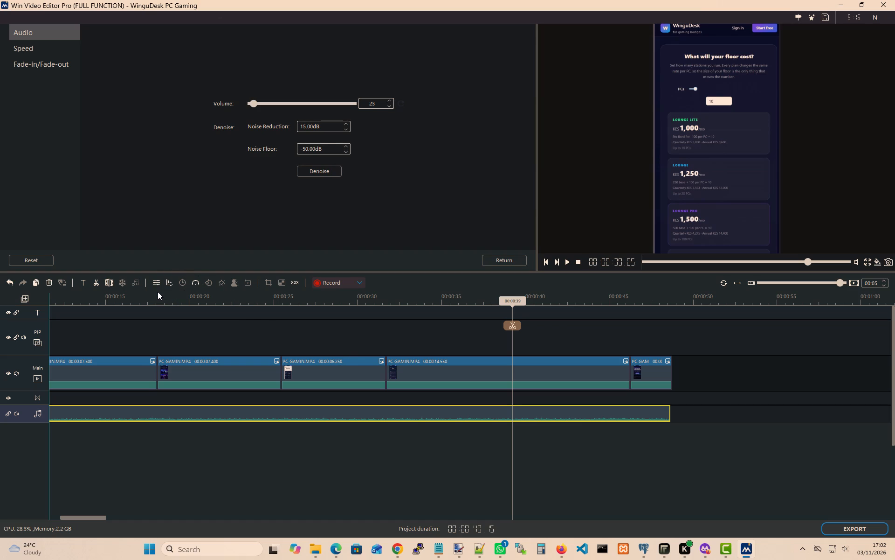
click(154, 281)
Play the ending of the video from about 0:39 to check how the trimmed music stops.
drag(103, 517, 84, 515)
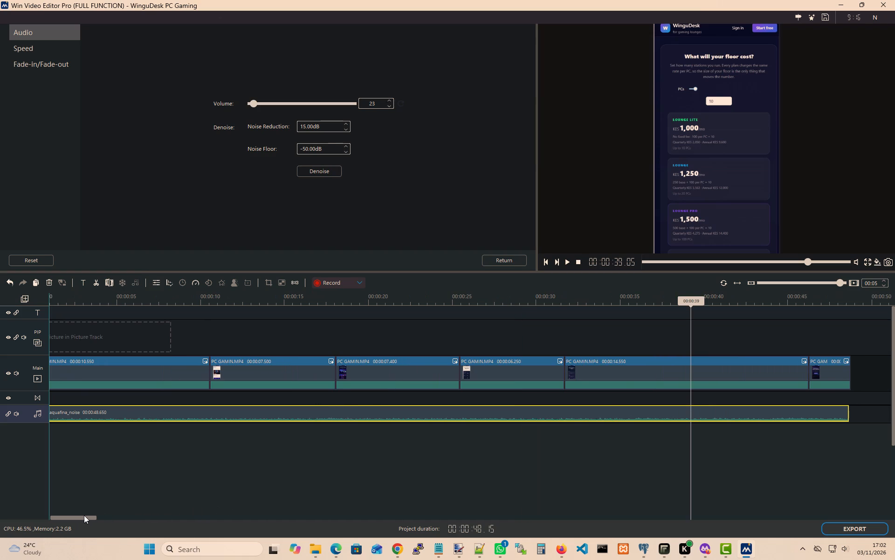
drag(84, 515, 112, 522)
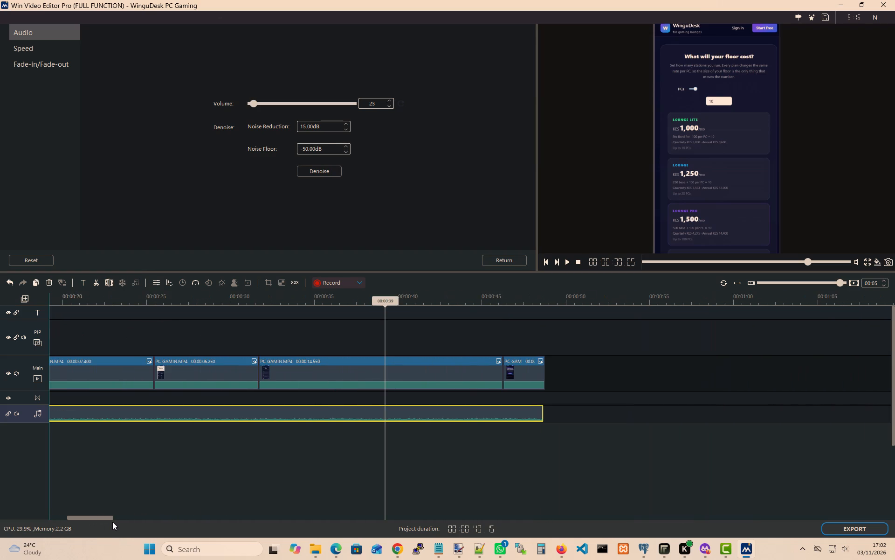
drag(112, 522, 75, 525)
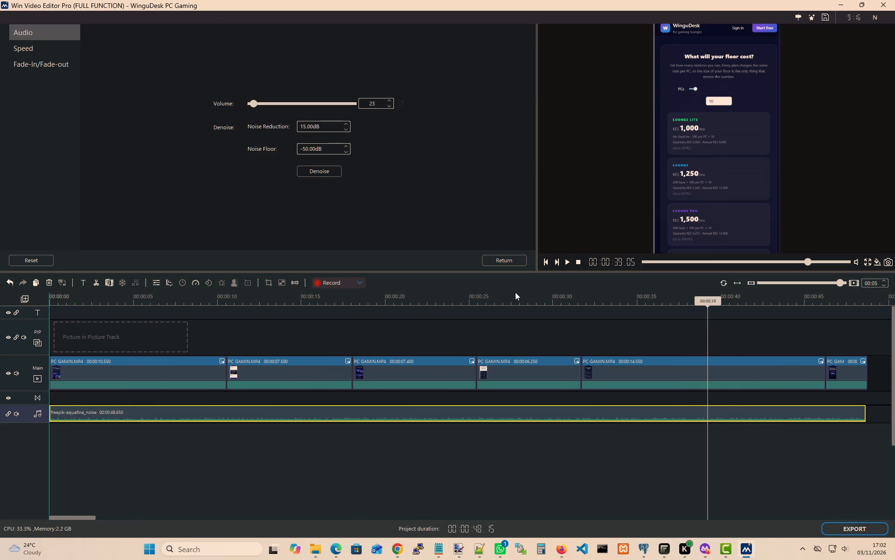
click(567, 261)
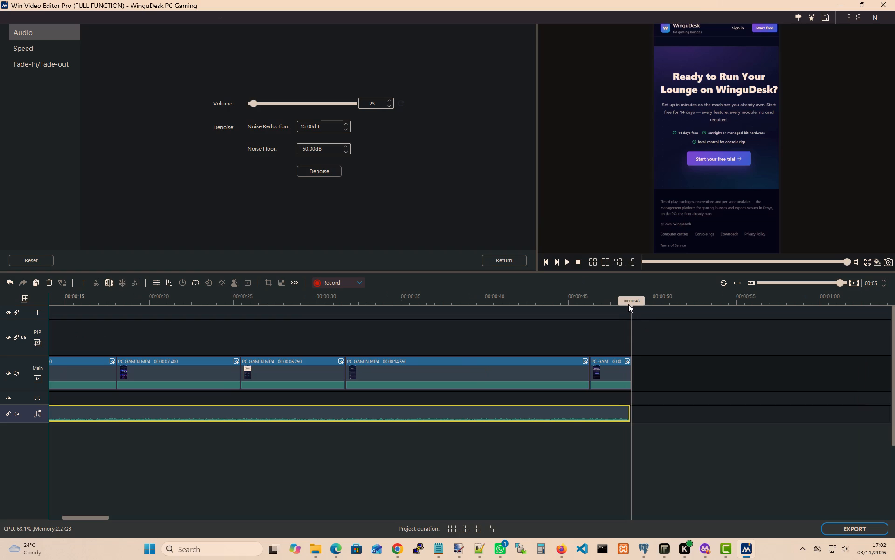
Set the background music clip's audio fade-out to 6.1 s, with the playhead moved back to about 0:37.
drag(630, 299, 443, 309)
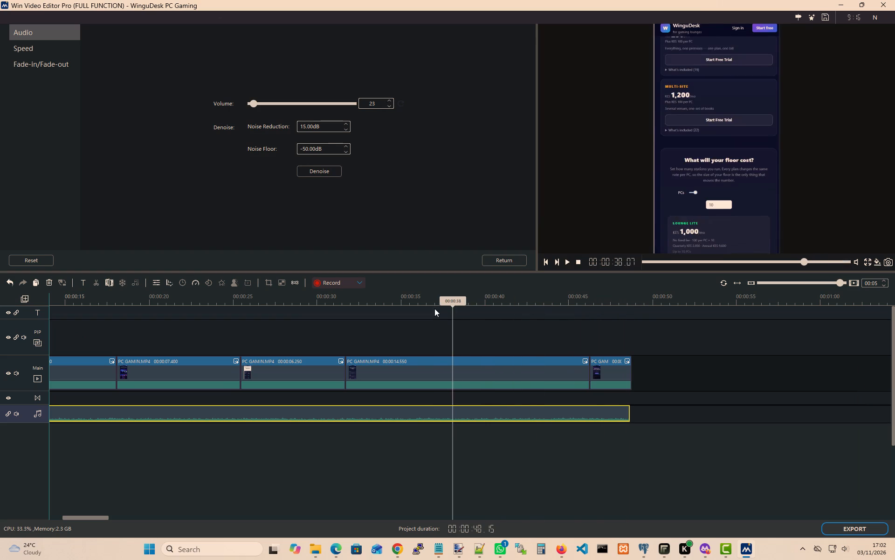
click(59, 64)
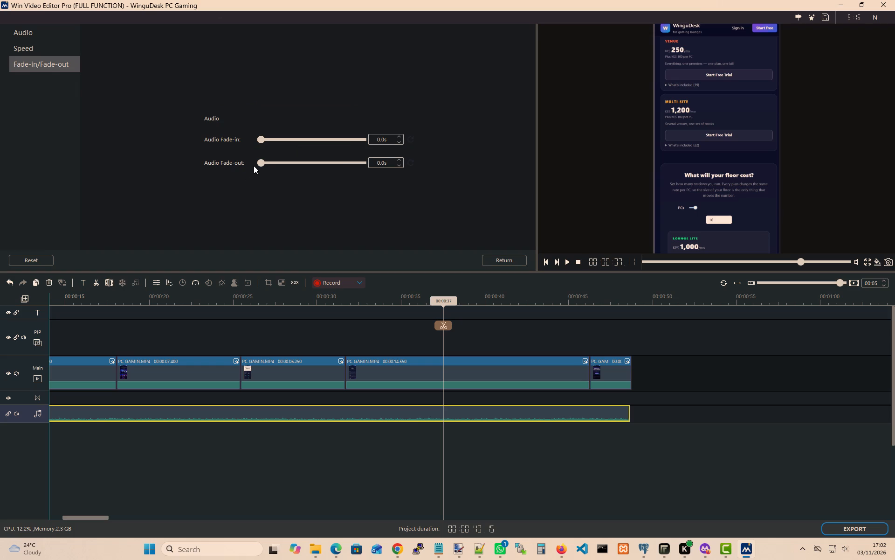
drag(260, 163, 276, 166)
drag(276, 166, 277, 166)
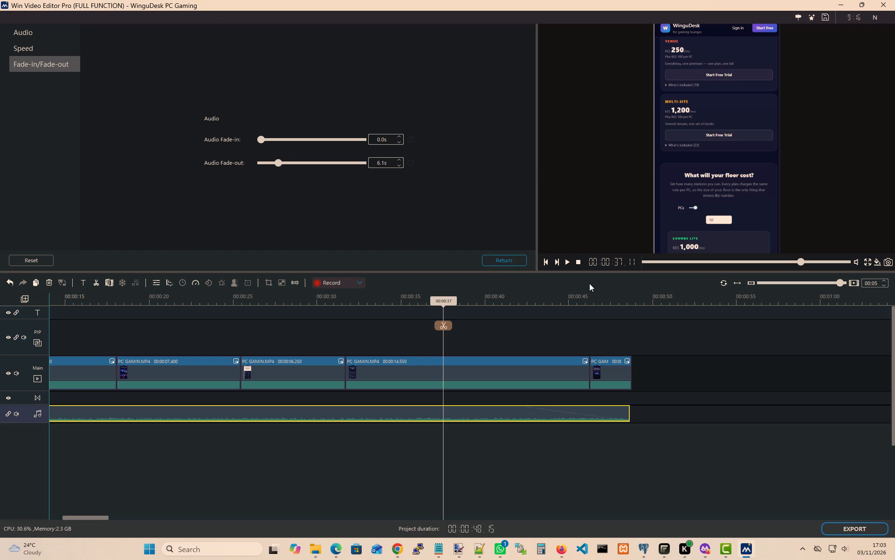
Play the ending from about 0:37 to check the music's fade-out.
click(567, 262)
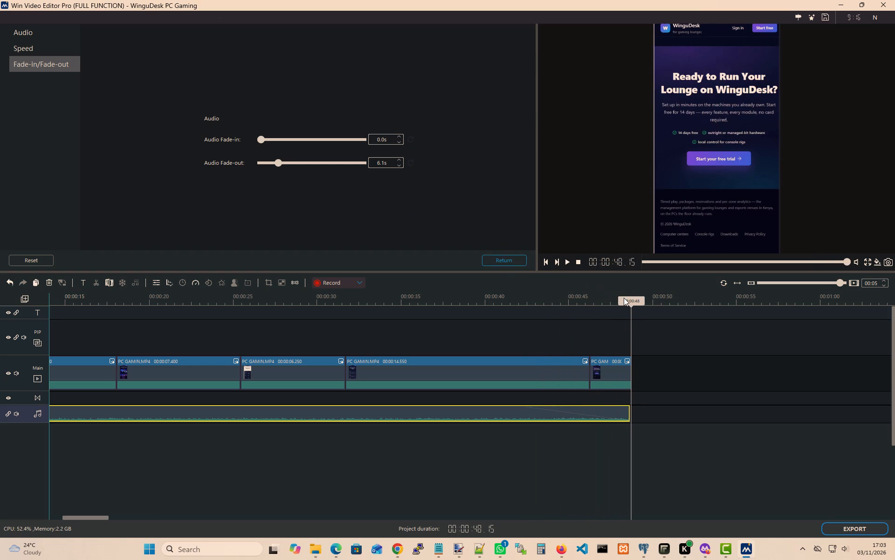
Set the background music clip's audio fade-out to 9.9 s, with the playhead moved back to about 0:36.
drag(627, 301, 448, 299)
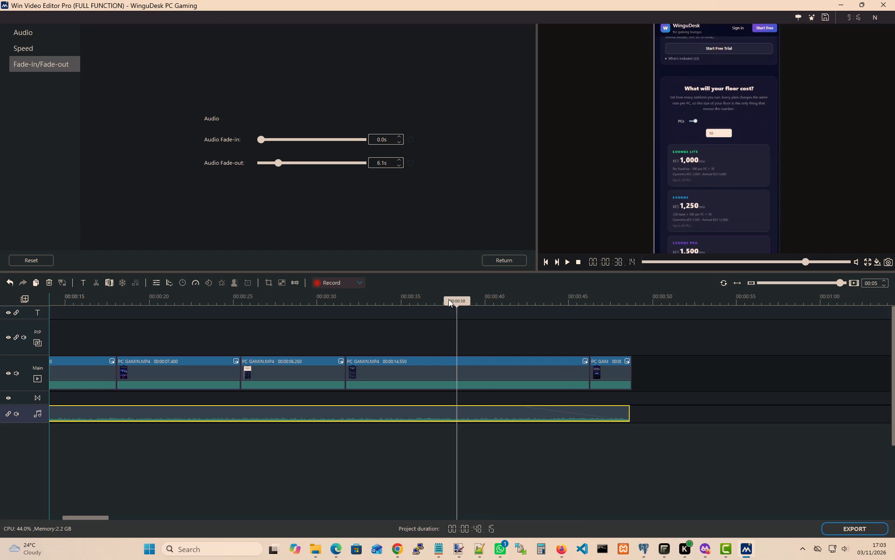
drag(448, 299, 421, 299)
drag(277, 161, 281, 162)
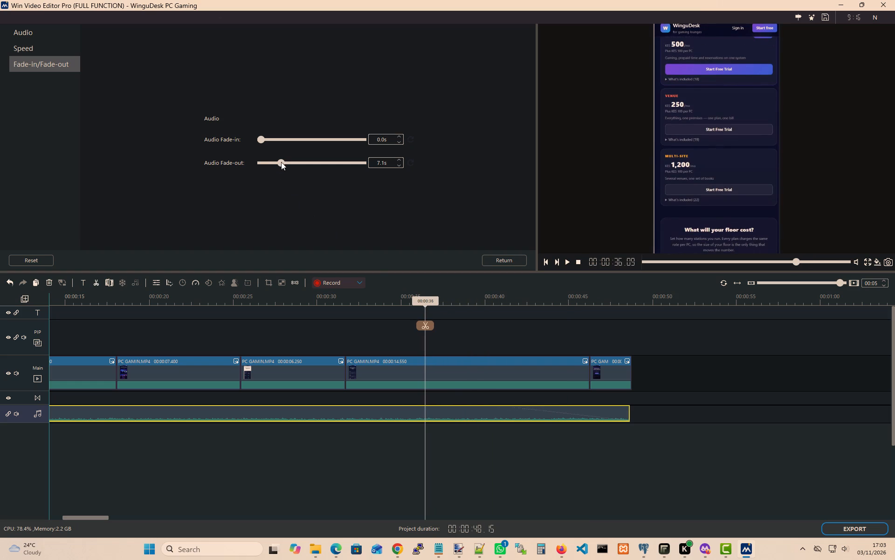
drag(281, 162, 288, 164)
Play the ending from about 0:36 to check the longer music fade-out.
click(569, 260)
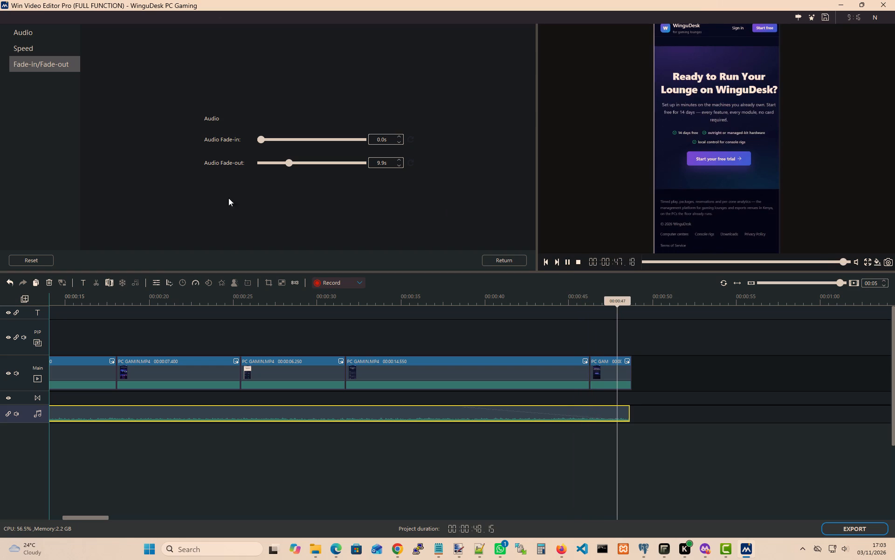
Show the music clip's volume settings and play the whole video from the beginning to check the sound.
click(18, 33)
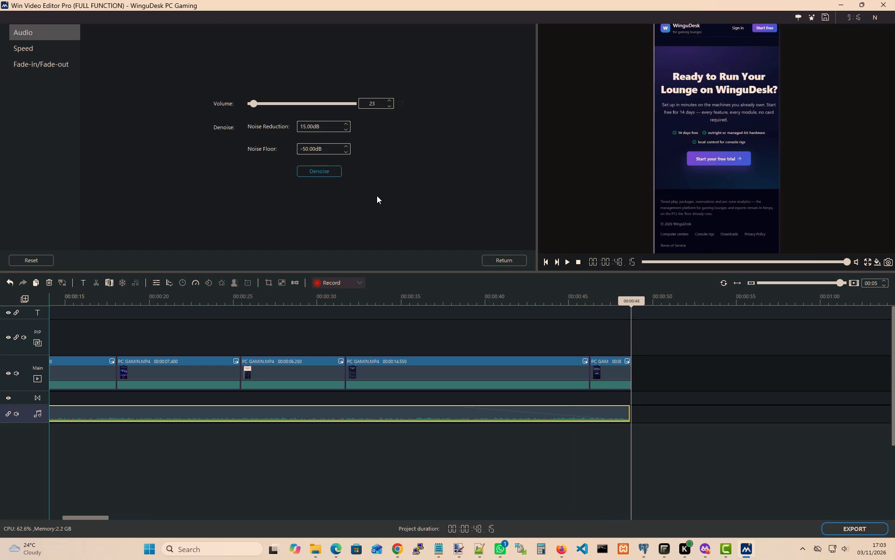
click(635, 300)
drag(845, 261, 737, 266)
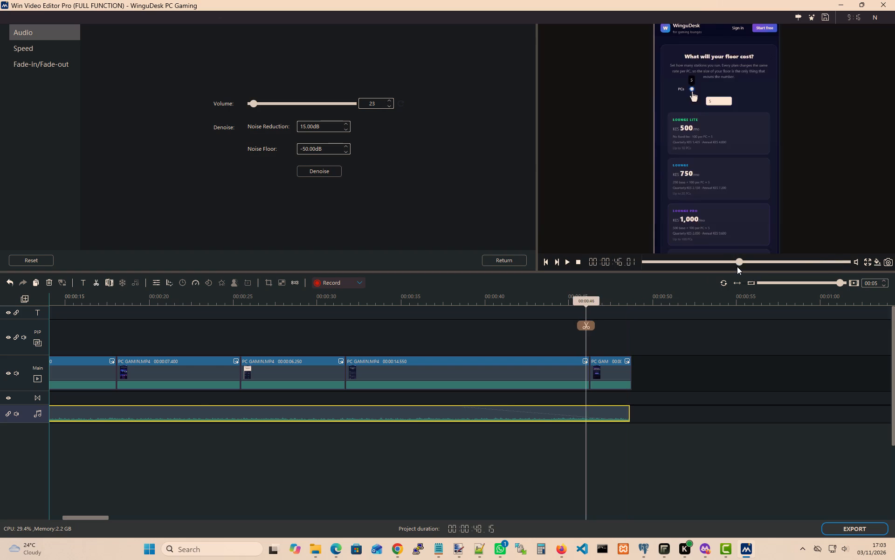
drag(737, 266, 622, 267)
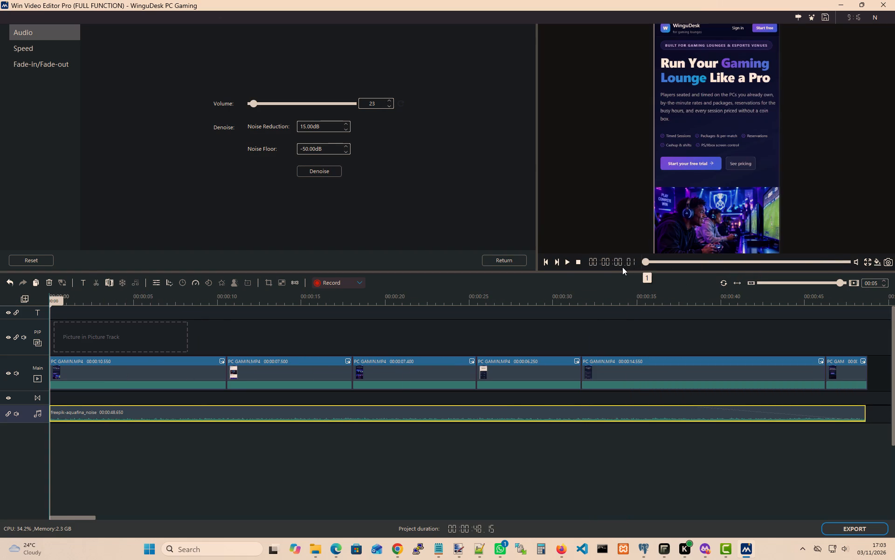
drag(622, 267, 609, 269)
click(566, 260)
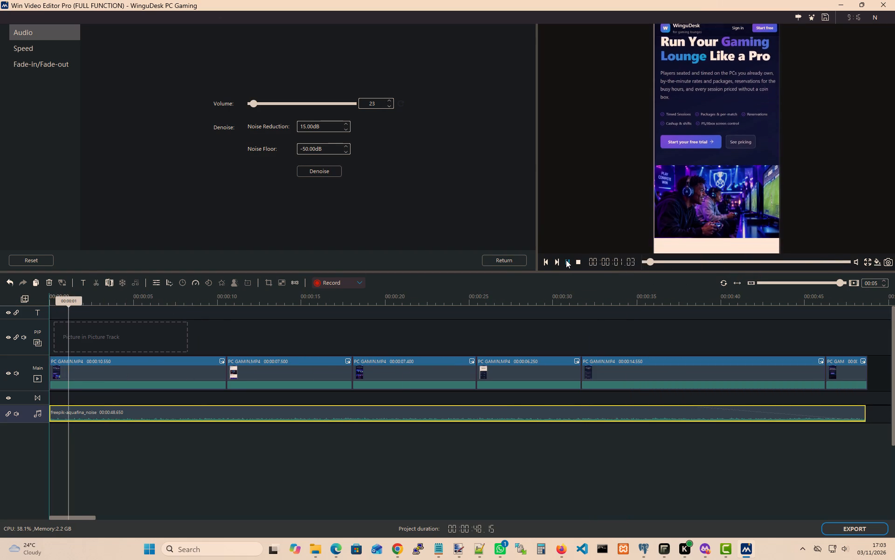
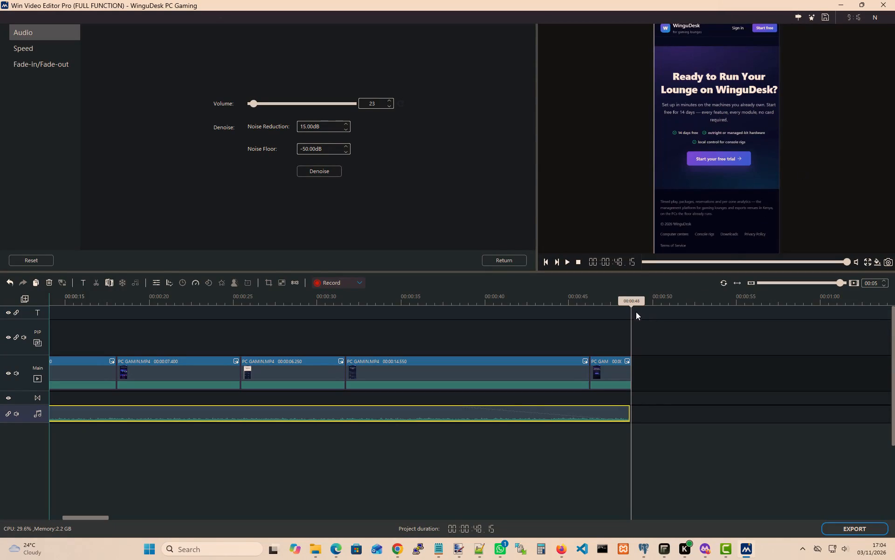
Play the video from about 0:20 through to the end to check the sound.
drag(635, 303, 395, 284)
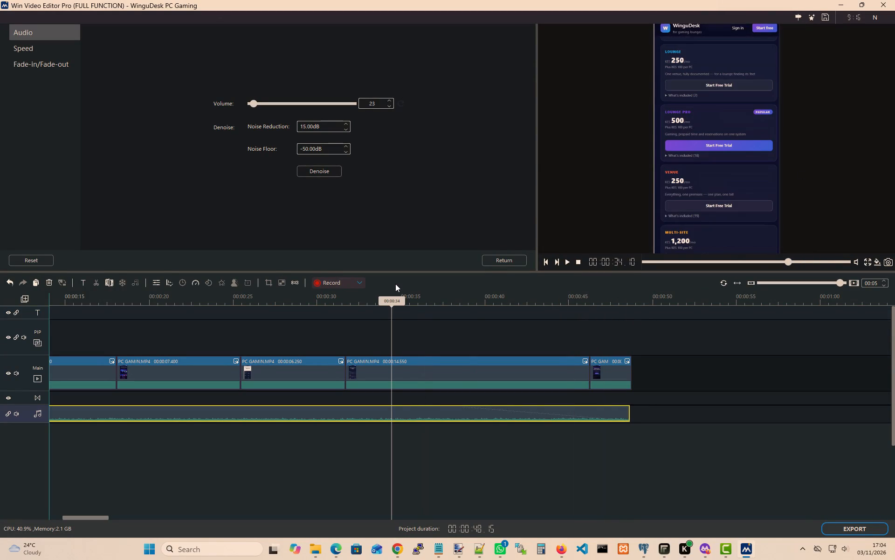
drag(395, 284, 163, 282)
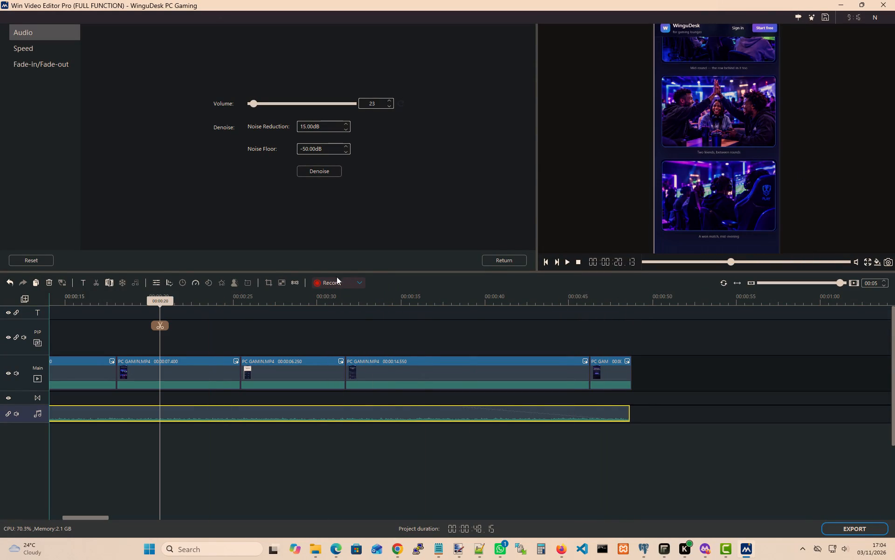
click(564, 264)
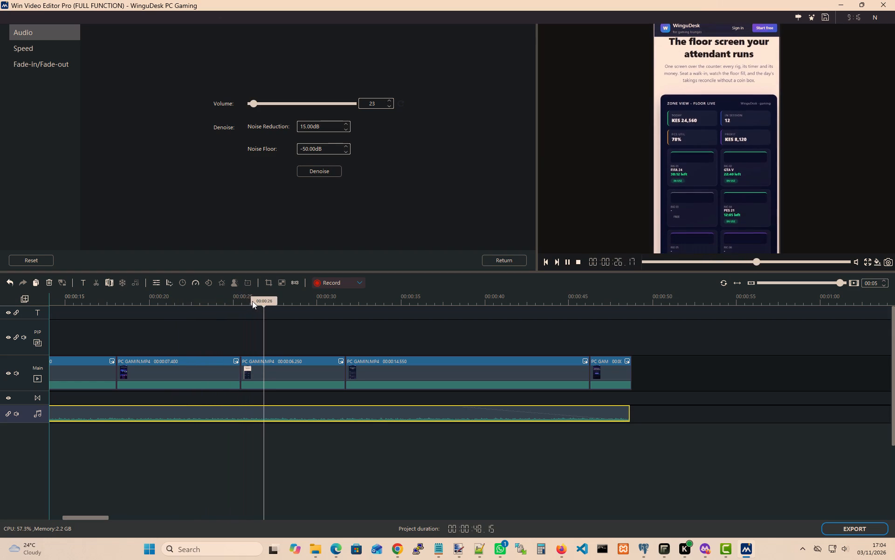
click(275, 301)
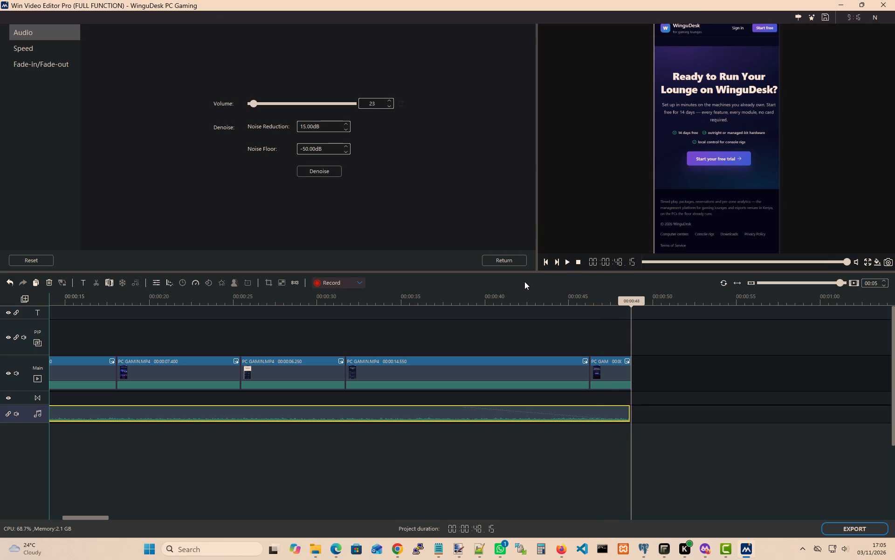
Scrub back from the end of the video to about 0:10 to review its sections, with the music clip deselected.
drag(633, 300, 68, 288)
right_drag(82, 287, 77, 287)
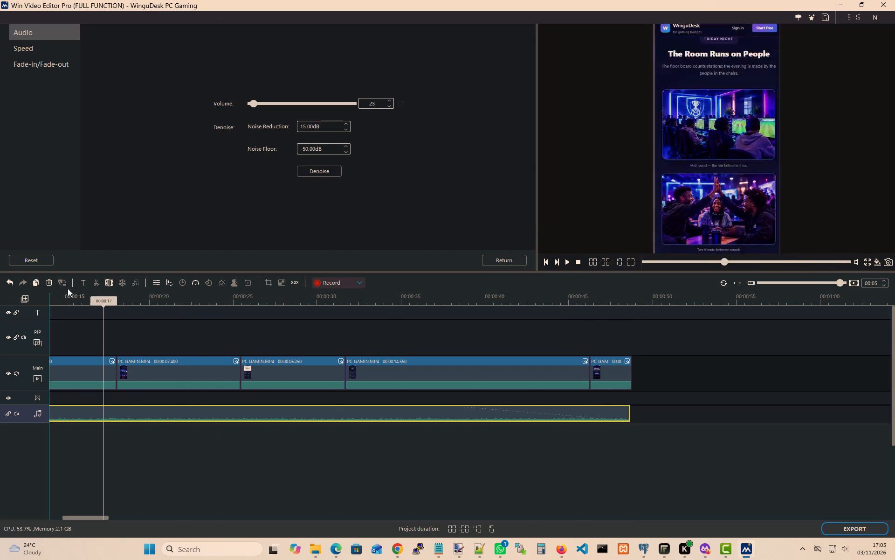
drag(68, 288, 22, 290)
click(409, 335)
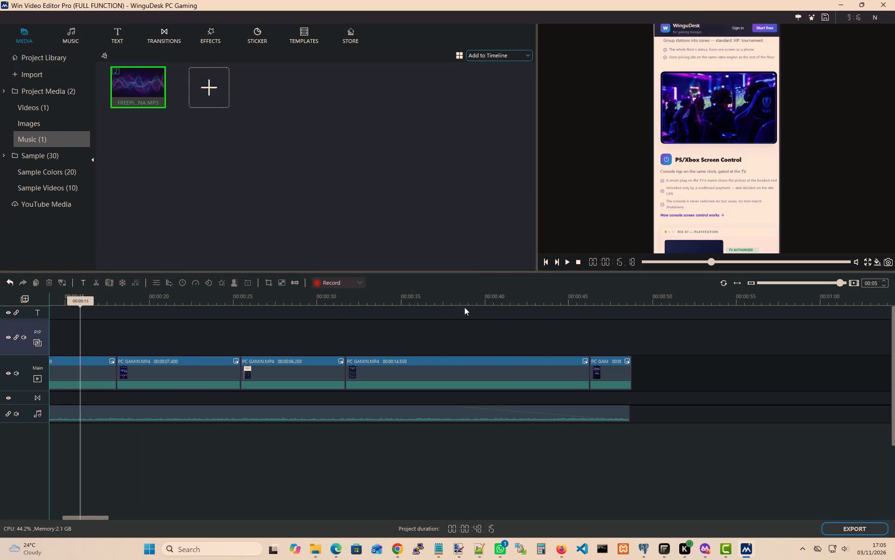
drag(84, 300, 65, 300)
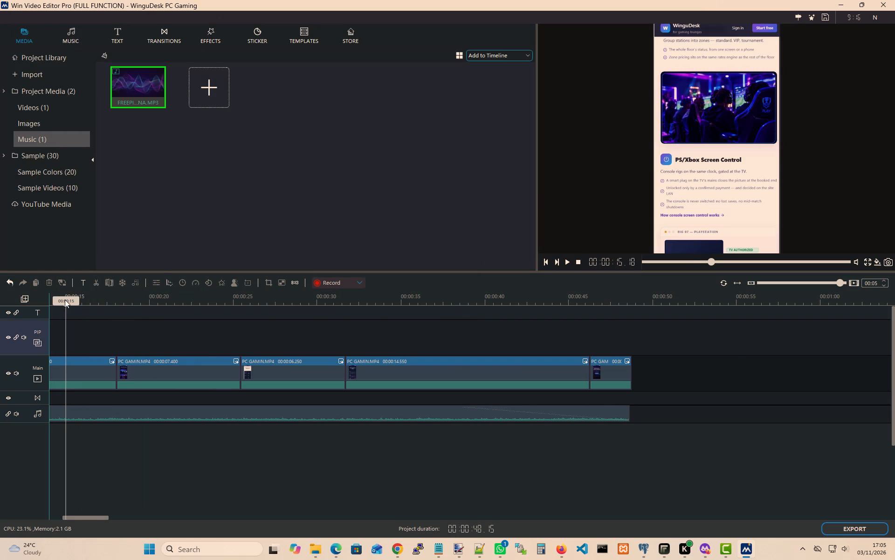
drag(65, 300, 57, 301)
drag(56, 301, 43, 301)
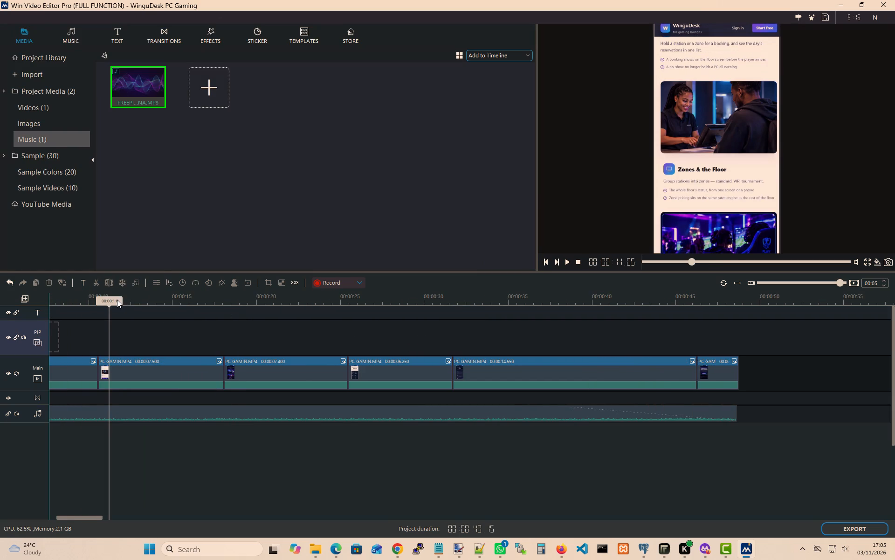
drag(117, 300, 69, 300)
right_drag(116, 300, 103, 300)
click(351, 324)
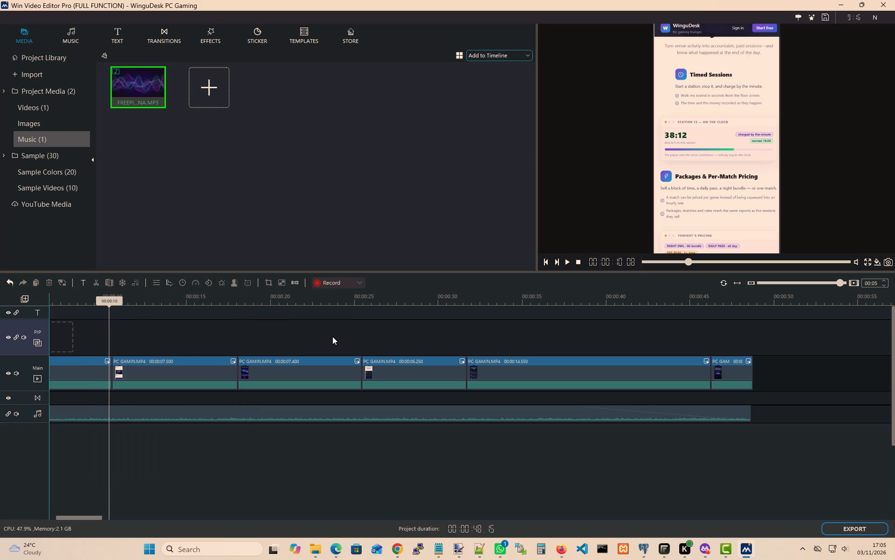
click(298, 335)
Save the video project.
click(829, 20)
Return the playhead to the start of the video and play it from the beginning.
drag(116, 300, 84, 300)
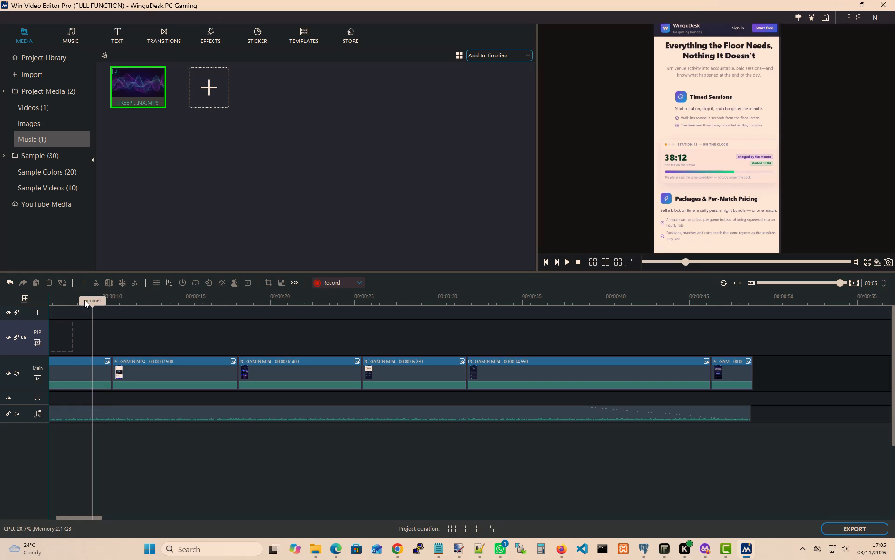
drag(84, 300, 73, 300)
drag(677, 261, 601, 265)
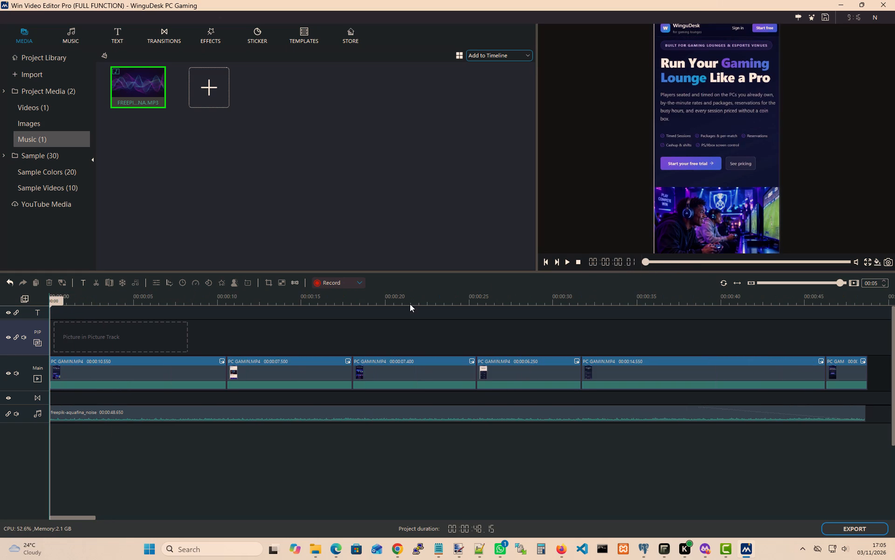
click(567, 260)
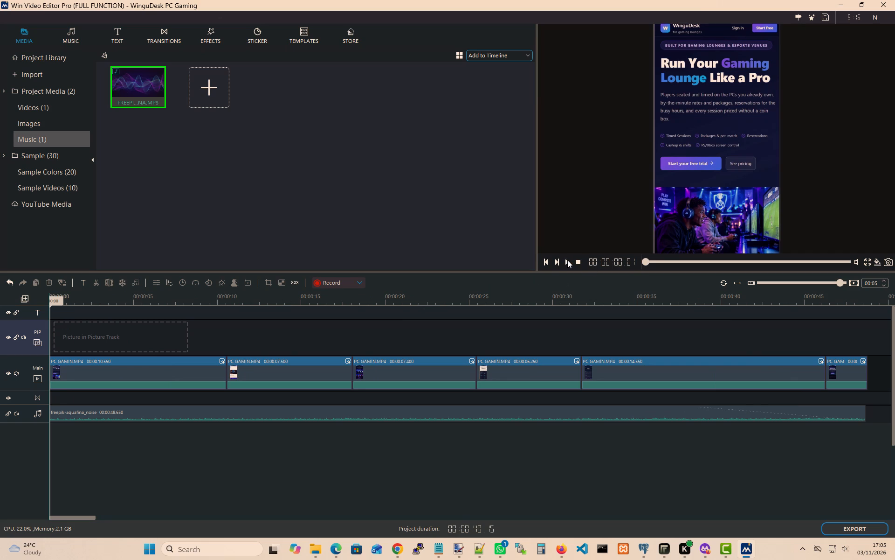
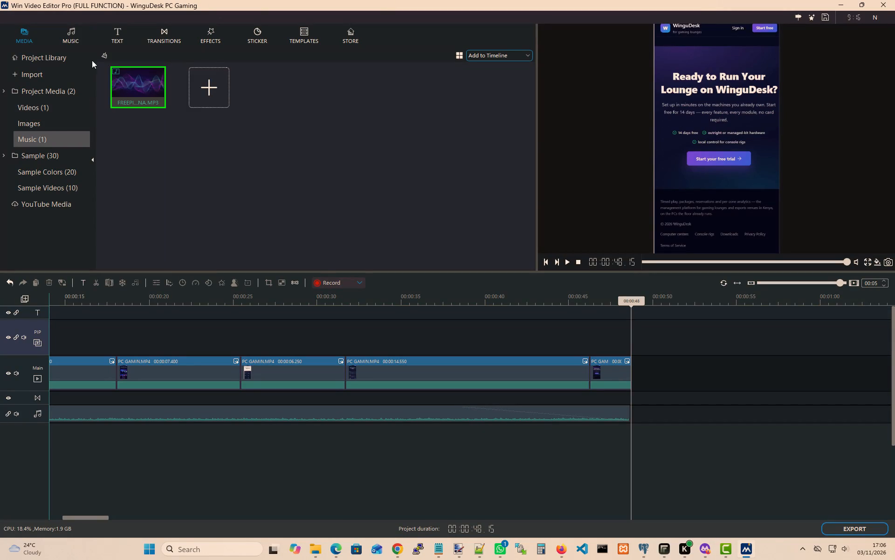
Import the Centramon Systems -800 logo image from the Desktop folder into the project media.
click(67, 43)
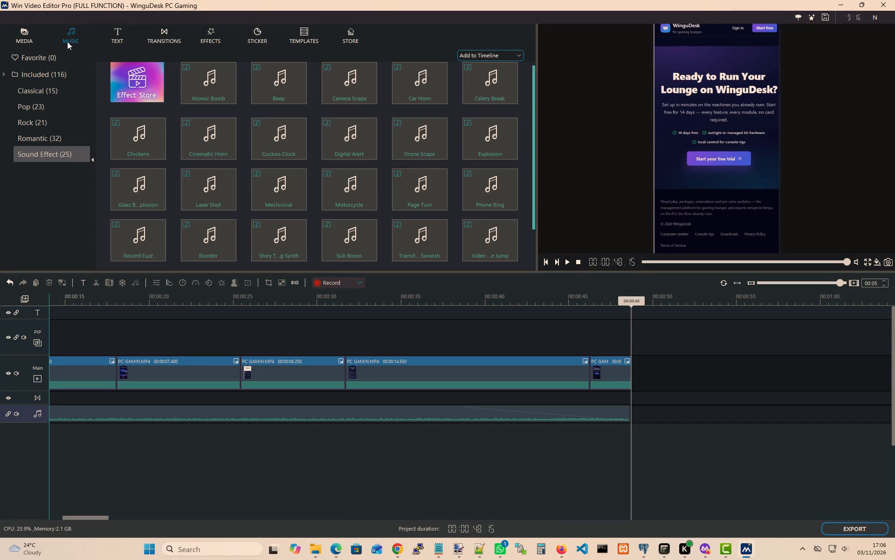
click(31, 40)
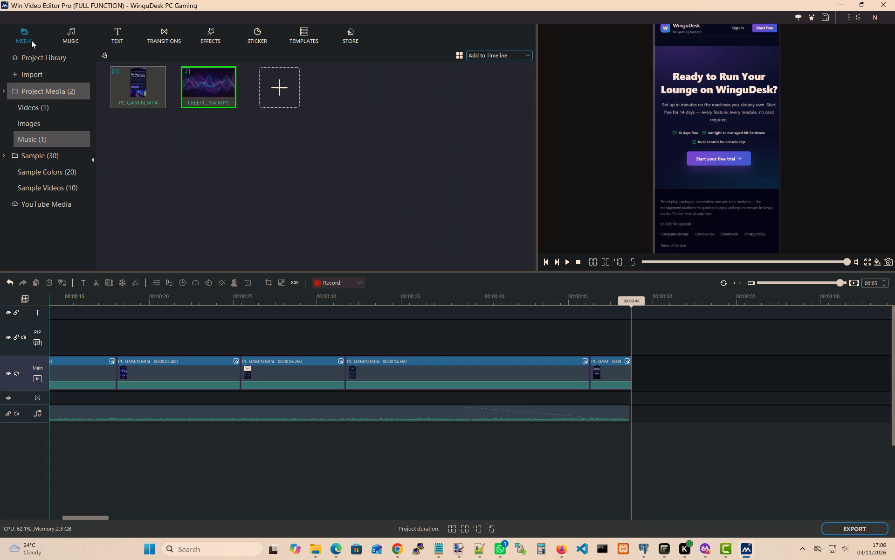
click(193, 157)
click(279, 87)
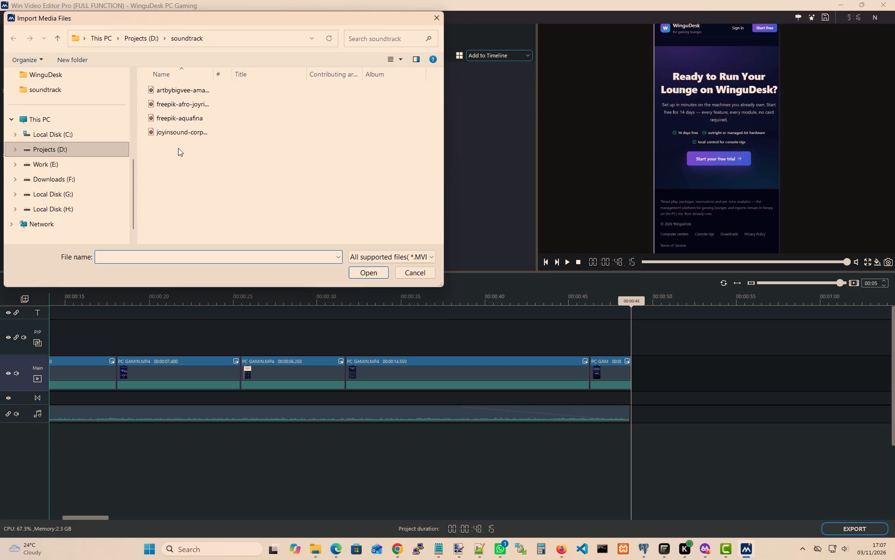
drag(132, 164, 141, 67)
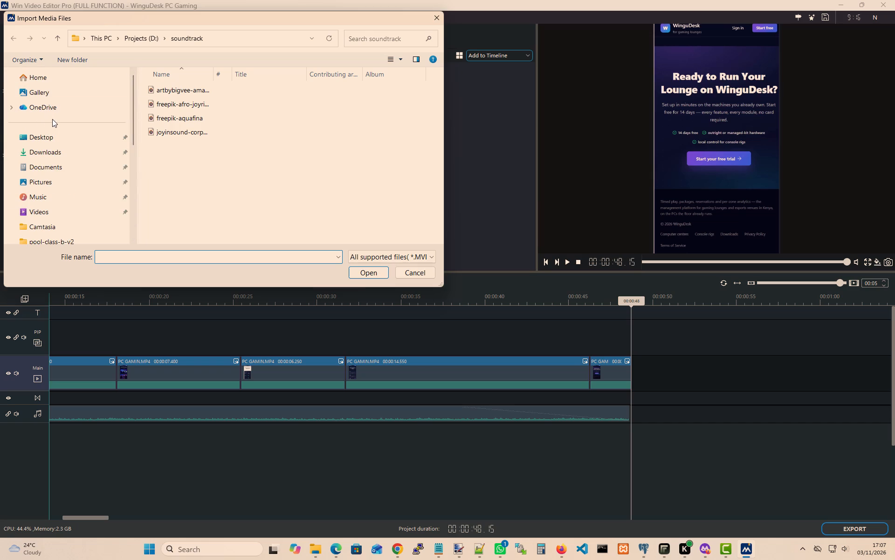
click(48, 136)
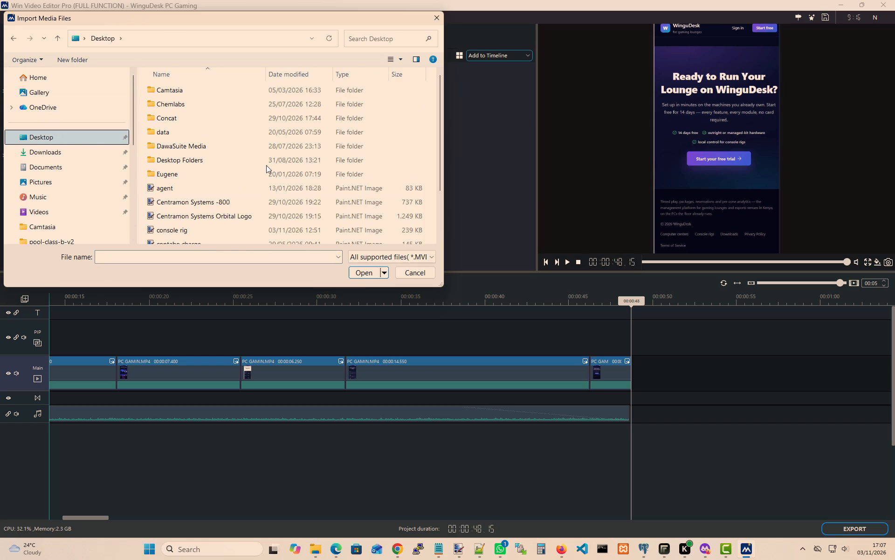
drag(442, 102, 438, 165)
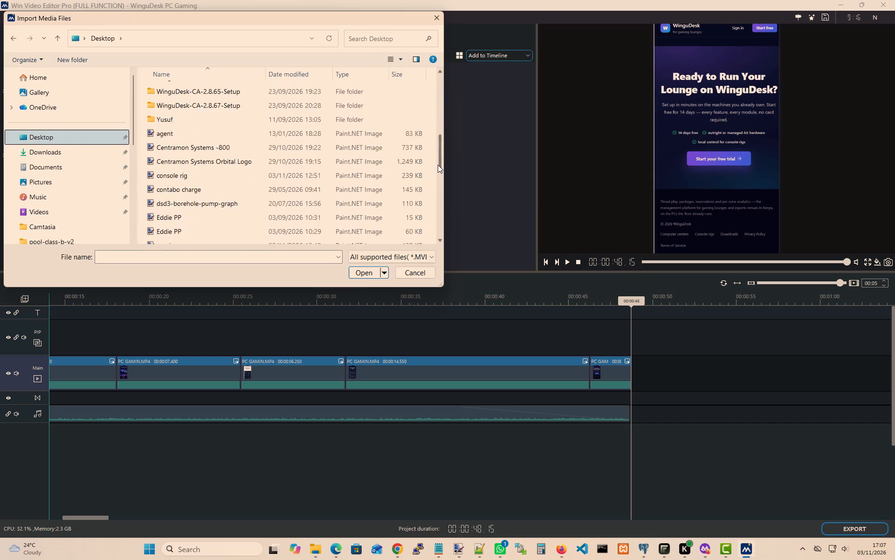
drag(438, 165, 438, 167)
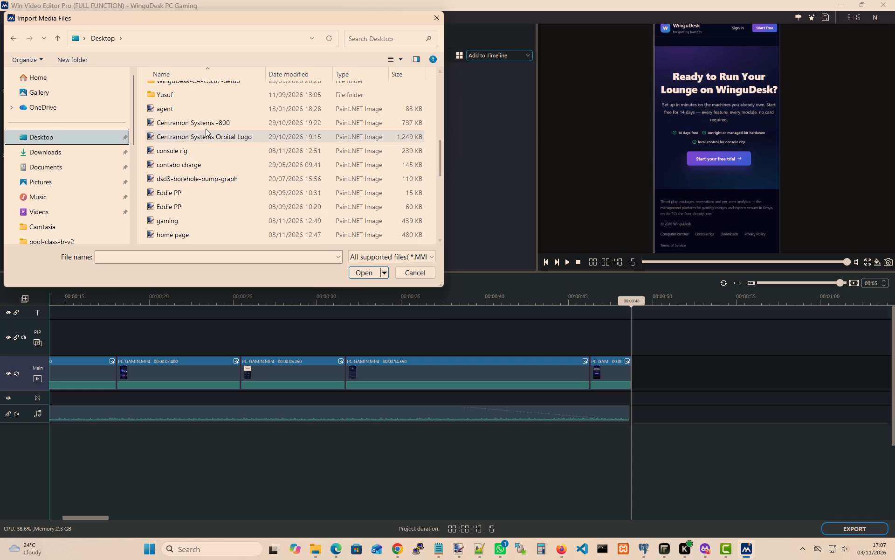
click(205, 128)
click(364, 272)
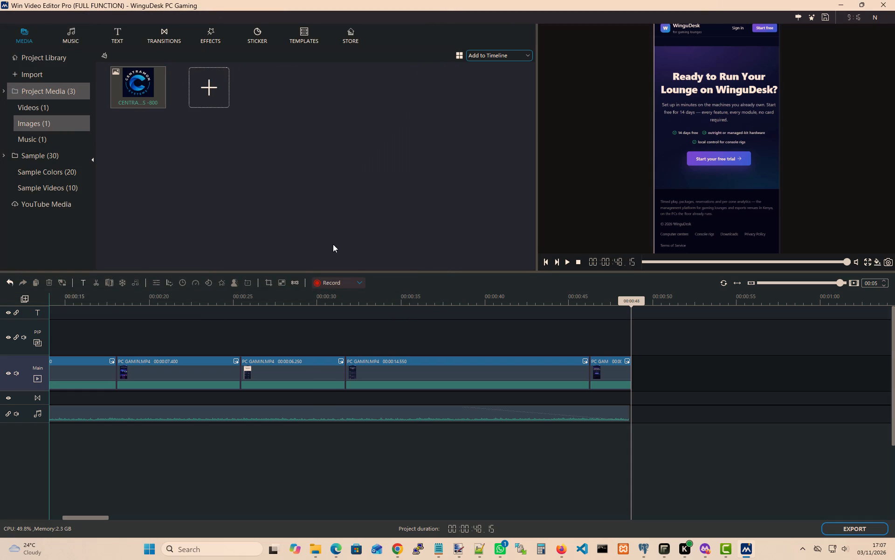
Place the Centramon Systems logo on the PIP track, starting at the very beginning of the timeline.
drag(140, 80, 114, 281)
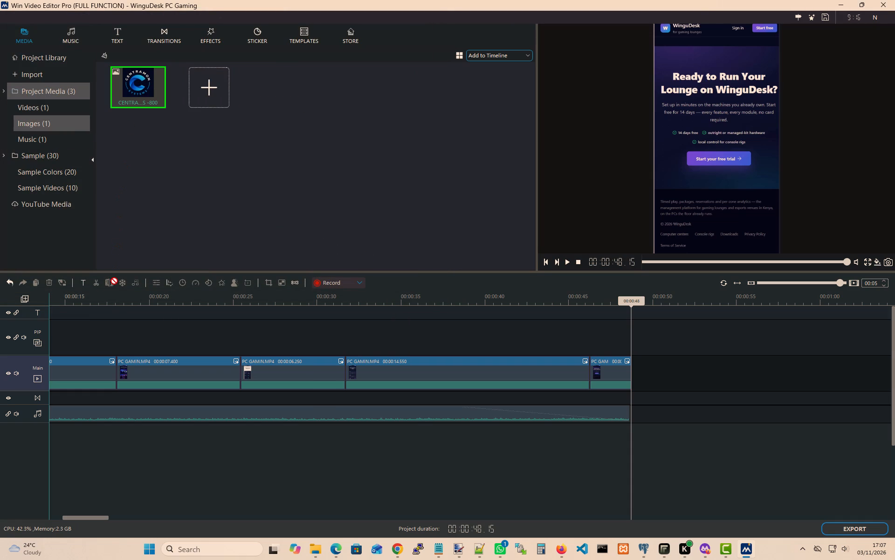
drag(114, 281, 46, 317)
drag(46, 317, 50, 321)
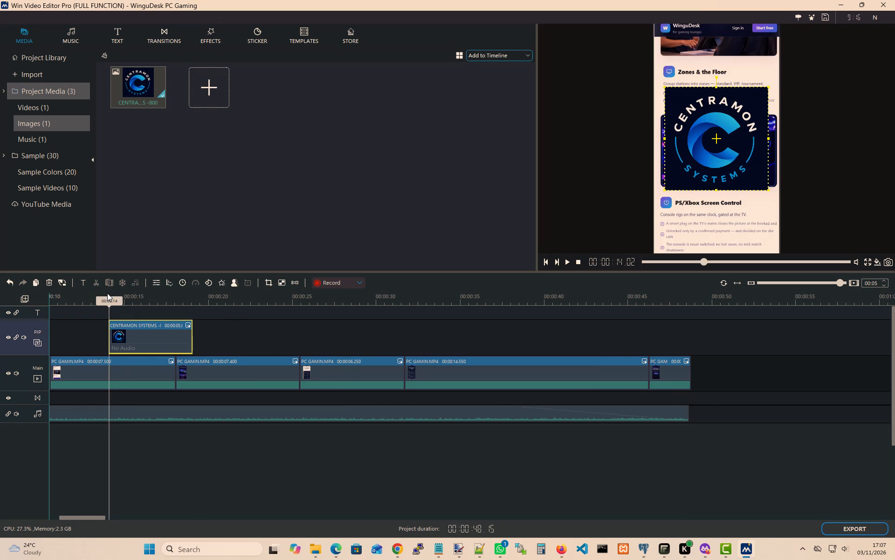
drag(131, 331, 59, 332)
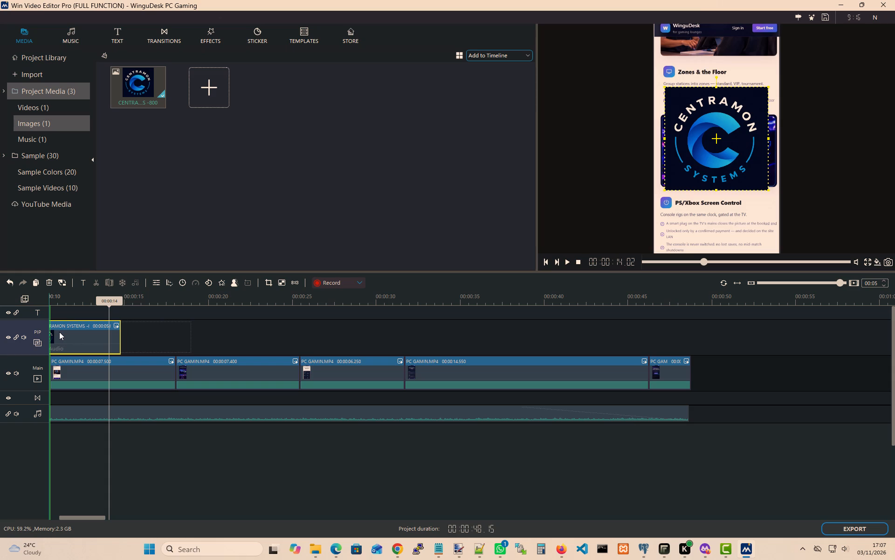
drag(59, 332, 55, 332)
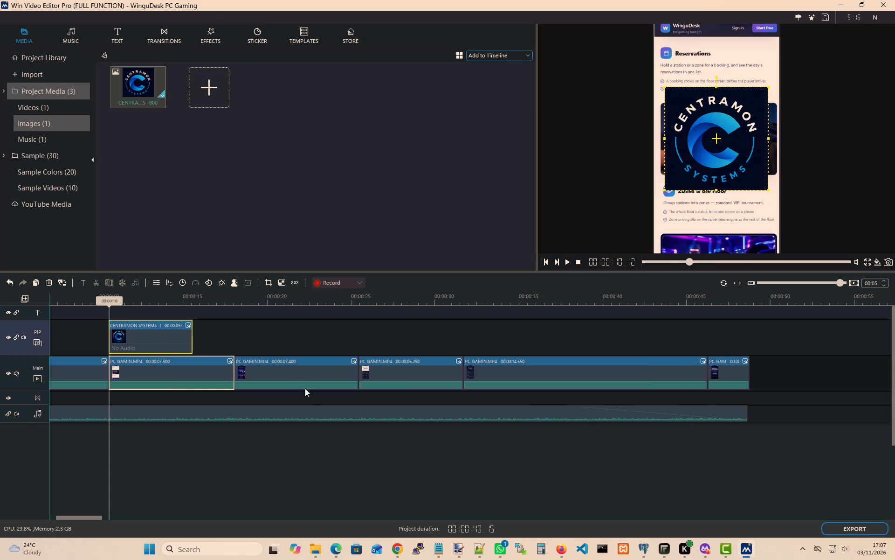
drag(688, 260, 662, 262)
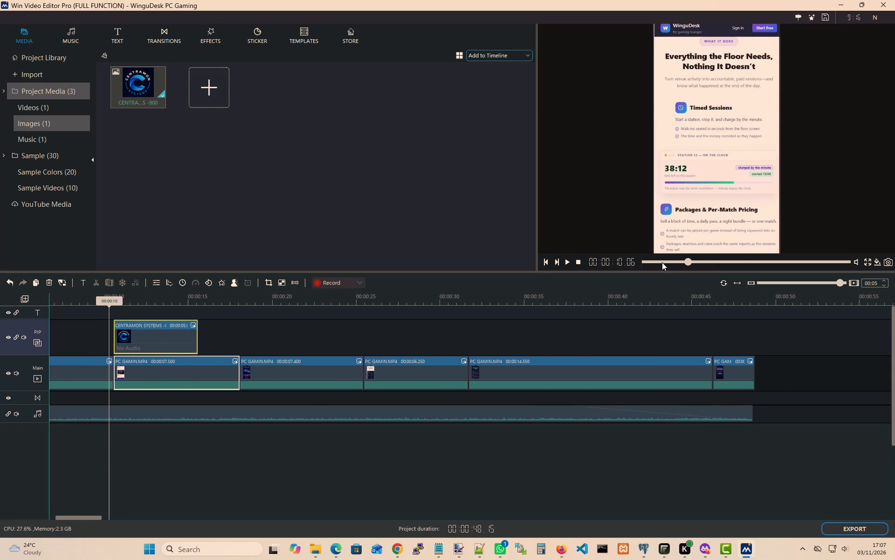
drag(662, 262, 637, 266)
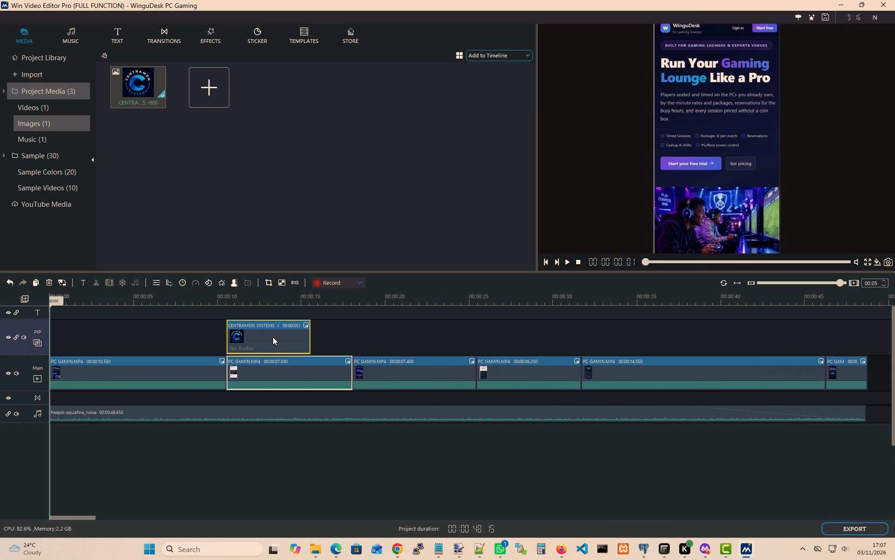
drag(274, 335, 96, 339)
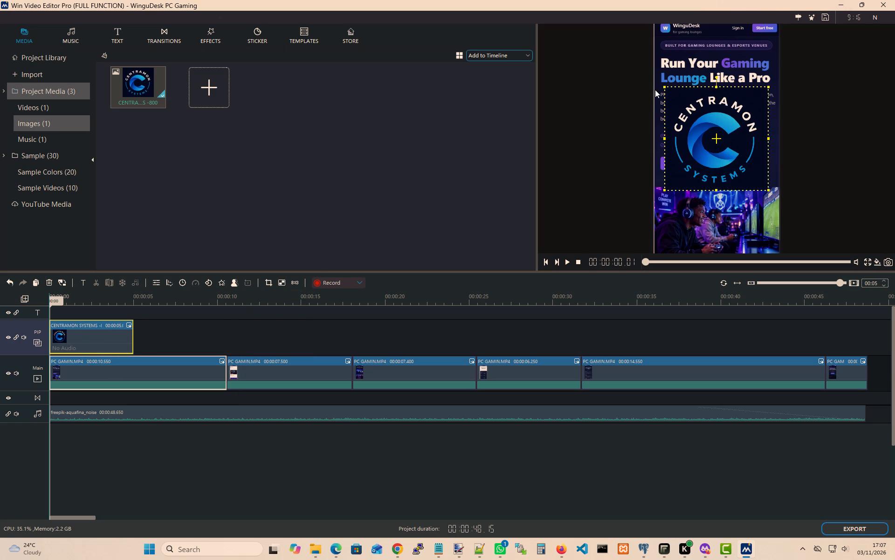
Shrink the logo overlay to a small badge and position it in the bottom-right corner of the video frame.
drag(664, 87, 726, 146)
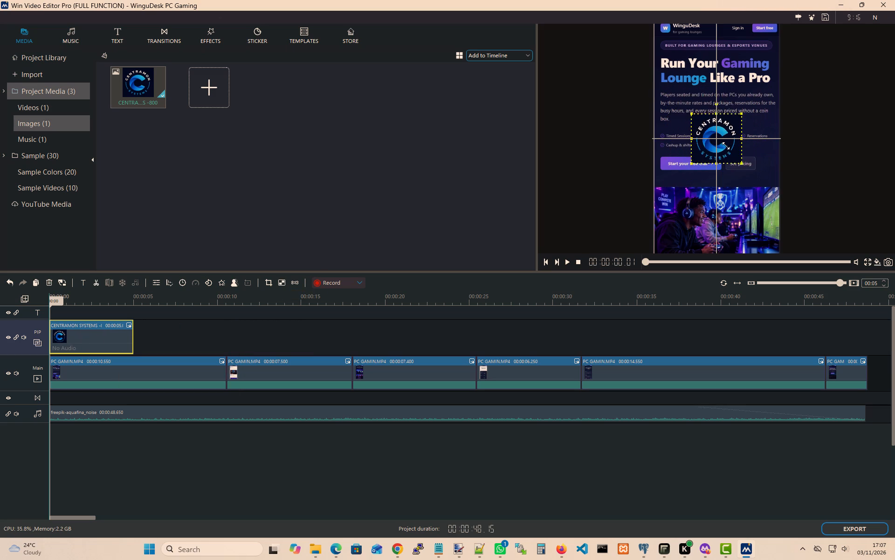
drag(726, 146, 748, 181)
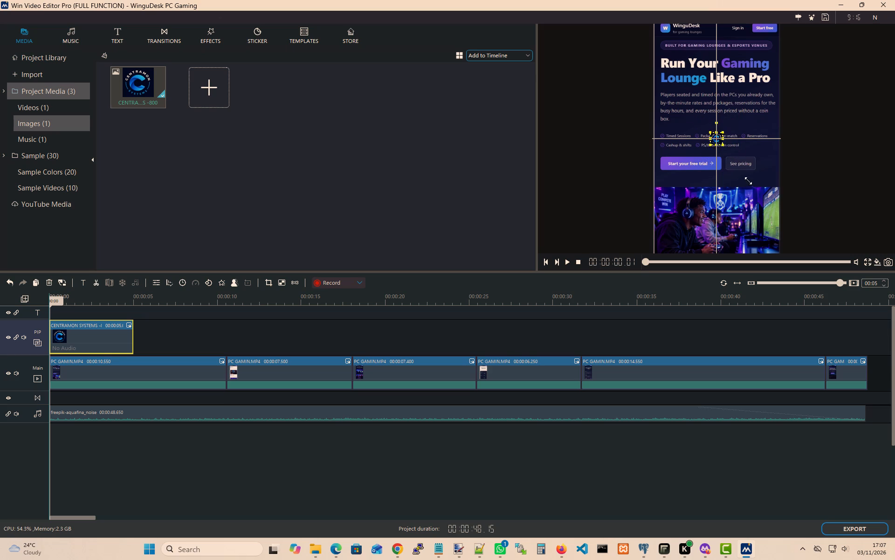
drag(748, 181, 745, 175)
click(803, 156)
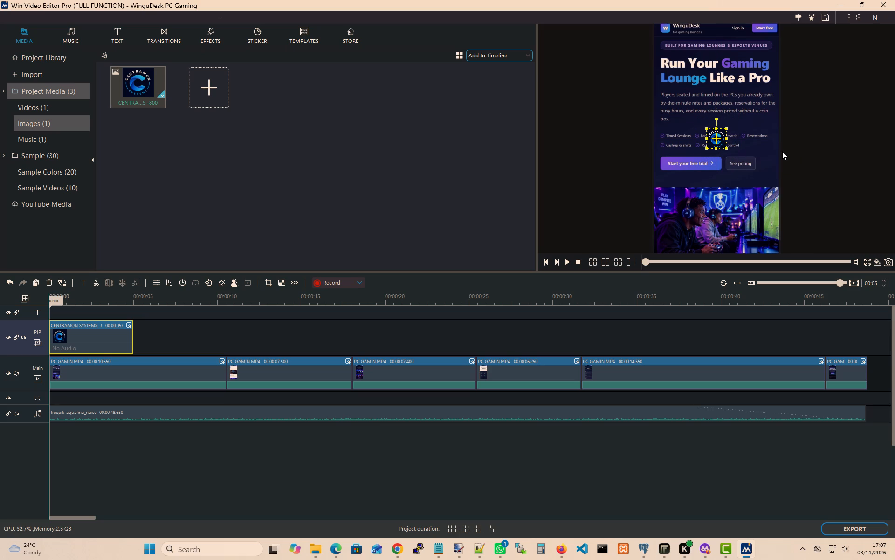
drag(717, 138, 753, 219)
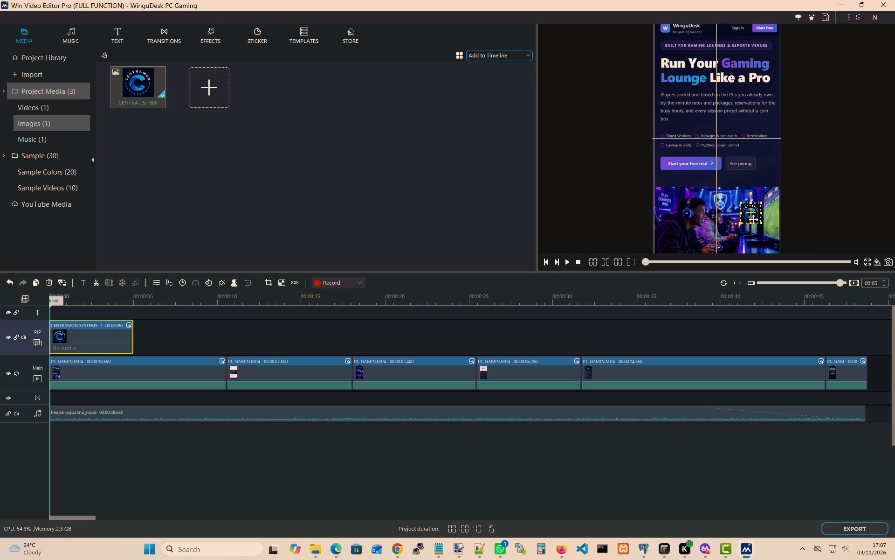
drag(753, 219, 770, 246)
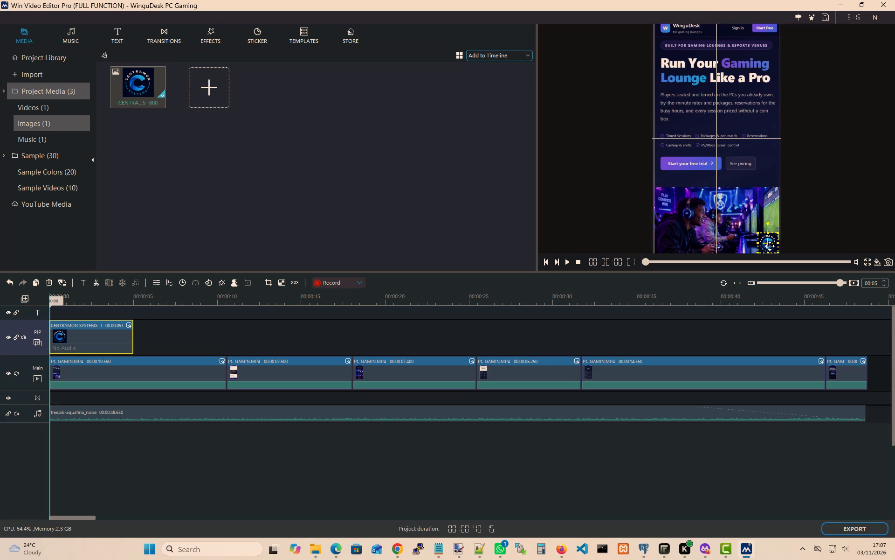
drag(770, 246, 770, 246)
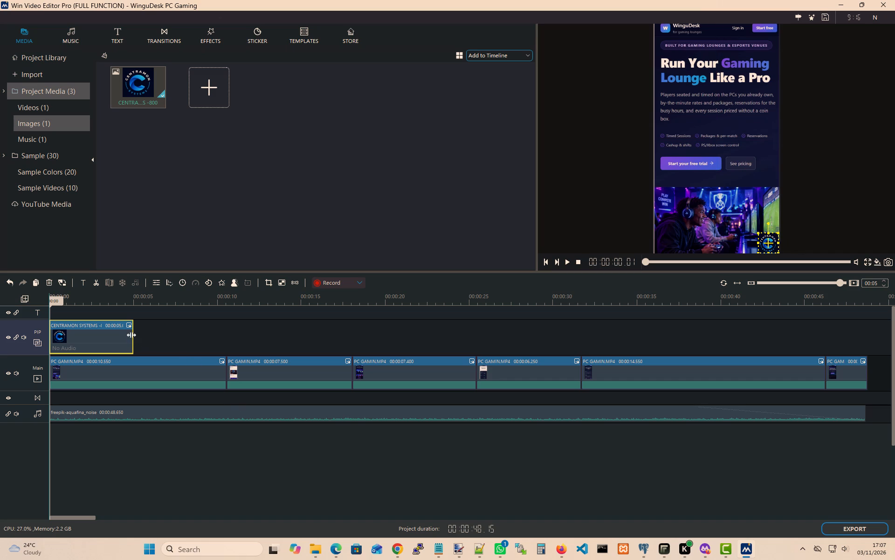
Extend the logo clip on the PIP track to 48.650 seconds, ending level with the music clip, and deselect it.
drag(131, 335, 516, 363)
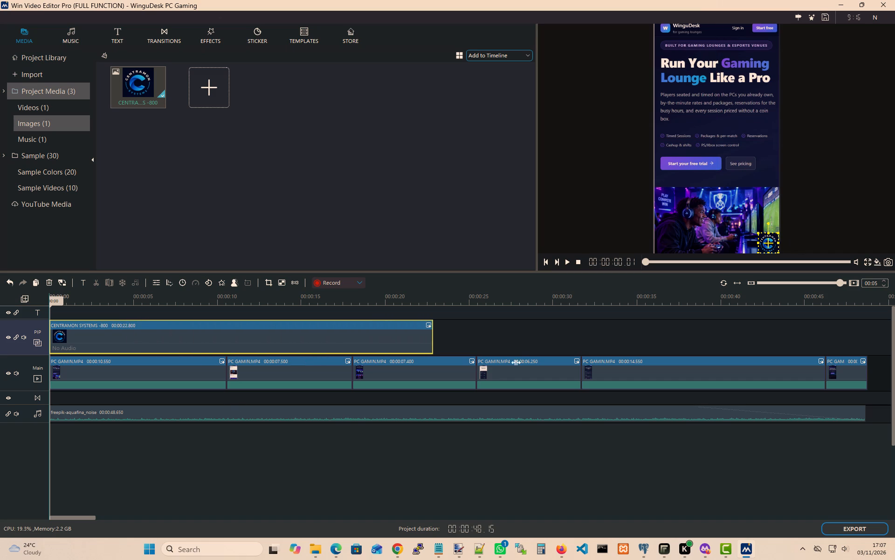
drag(516, 363, 866, 392)
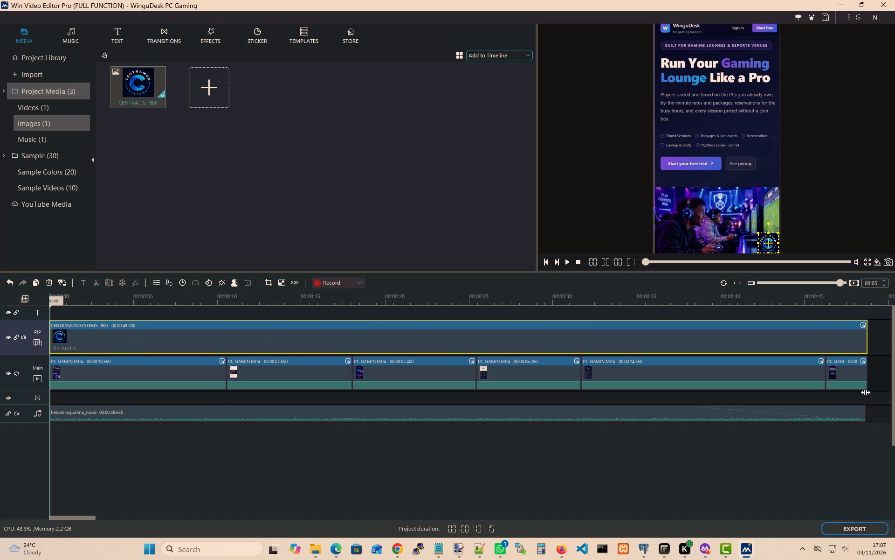
drag(866, 392, 865, 392)
drag(865, 392, 866, 392)
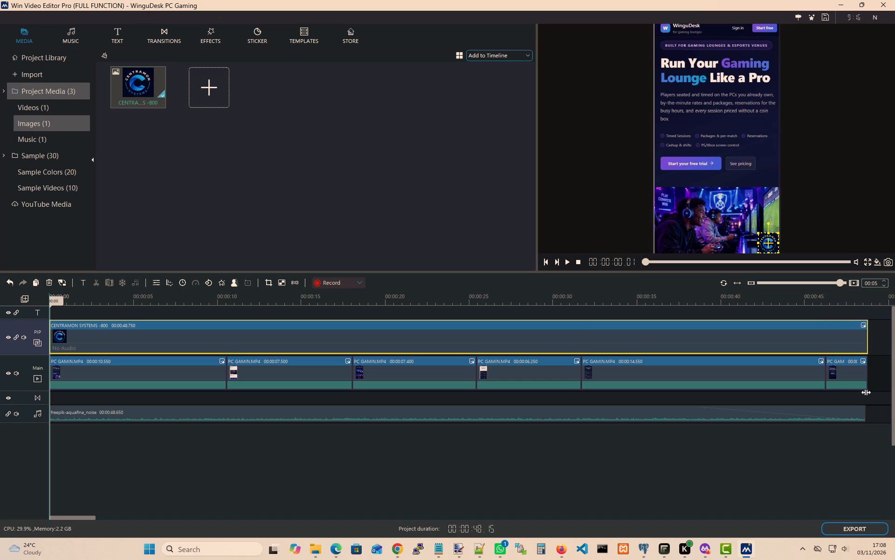
drag(866, 392, 865, 392)
click(844, 206)
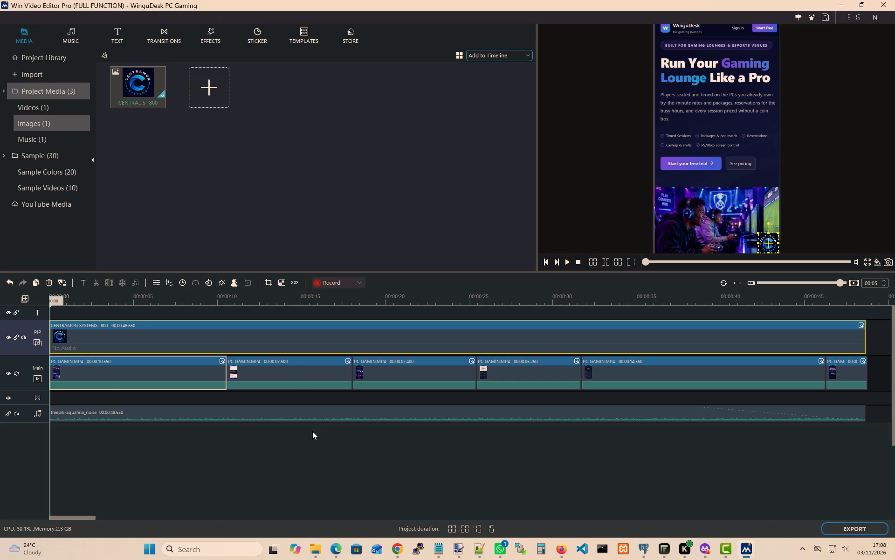
click(306, 451)
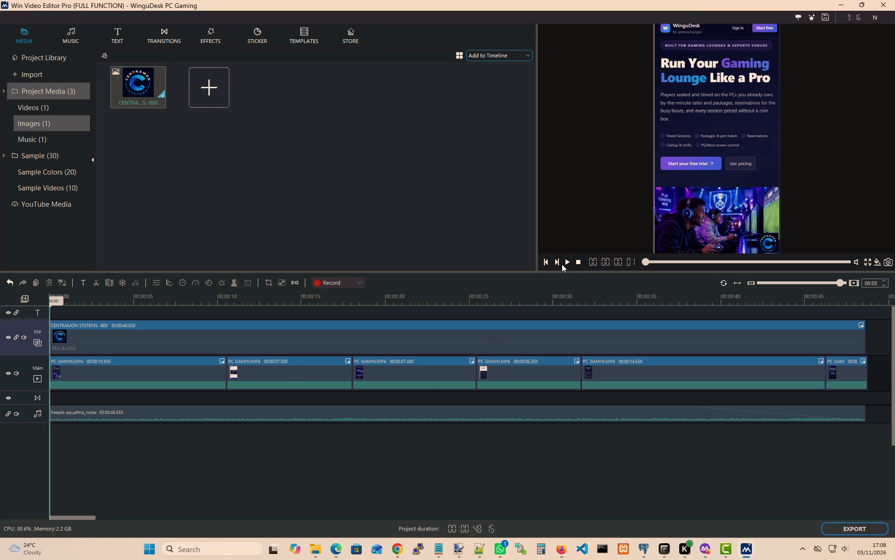
Play the video from the beginning to check the logo overlay.
click(564, 258)
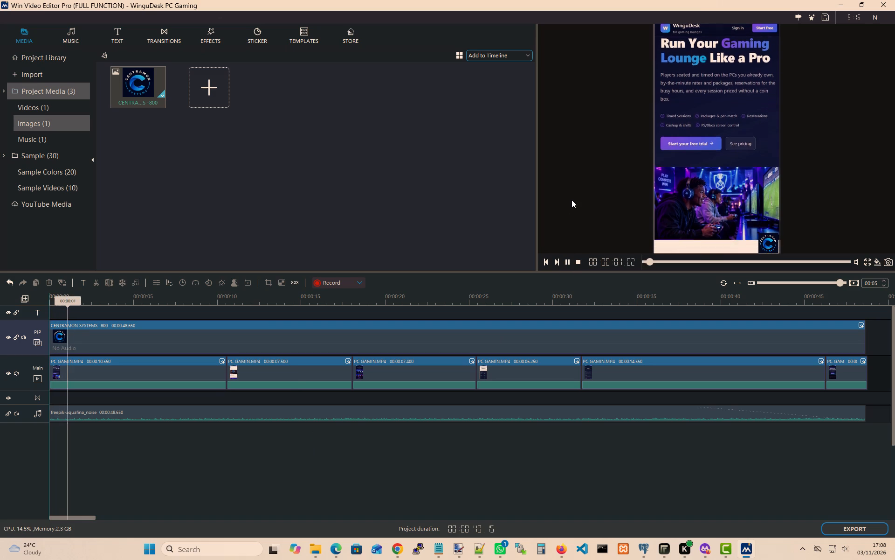
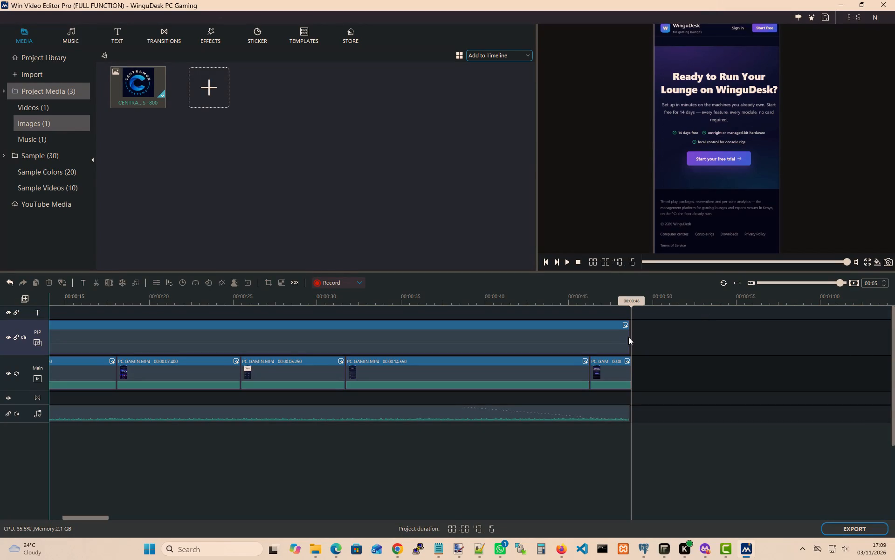
Extend the logo clip on the PIP track to 48.800 seconds, ending level with the last main video clip, and return the playhead to the start.
click(614, 334)
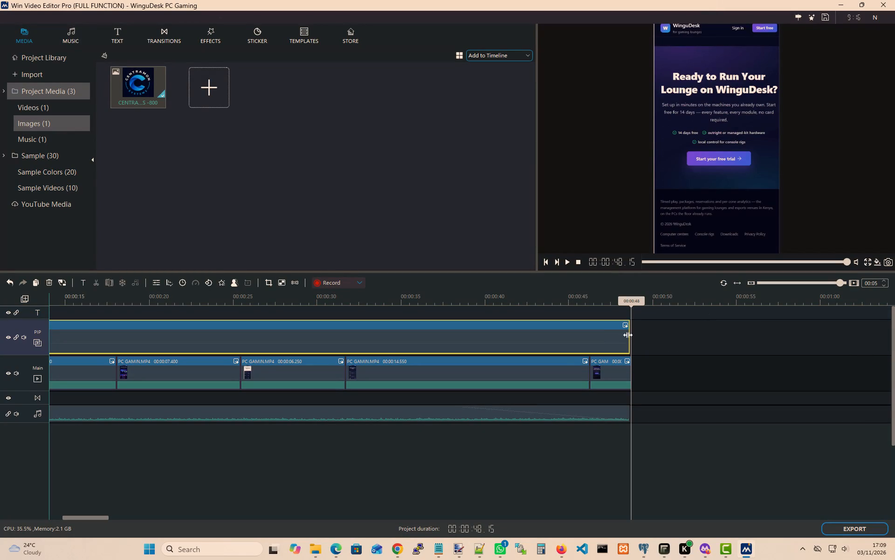
click(629, 335)
drag(894, 336, 893, 373)
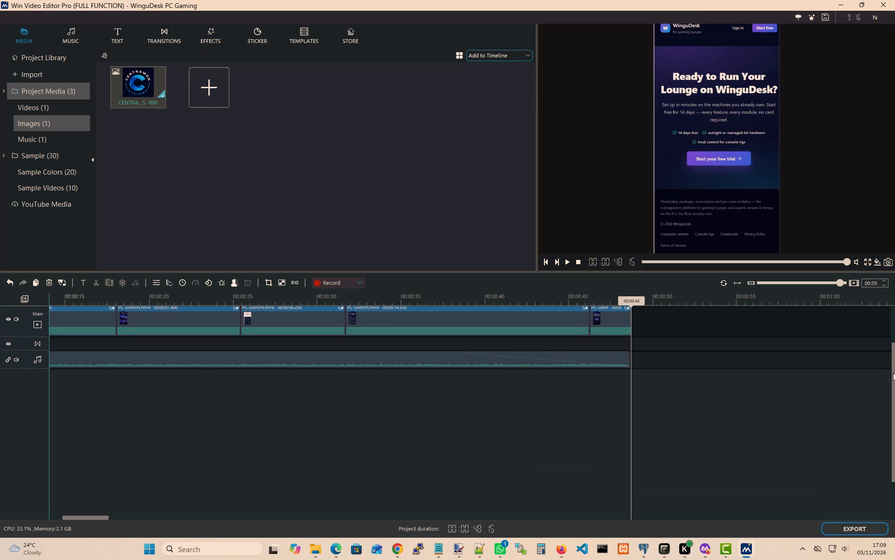
drag(893, 373, 894, 303)
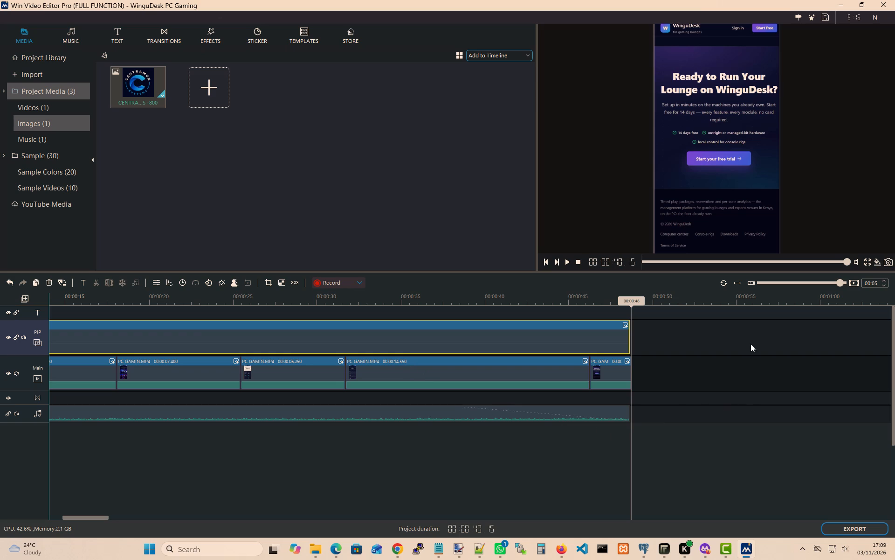
drag(846, 259, 789, 260)
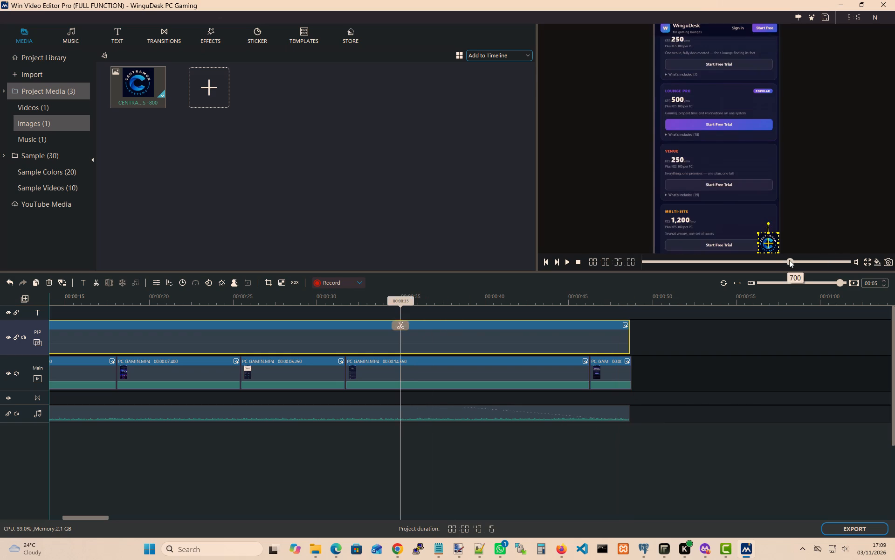
drag(789, 260, 864, 258)
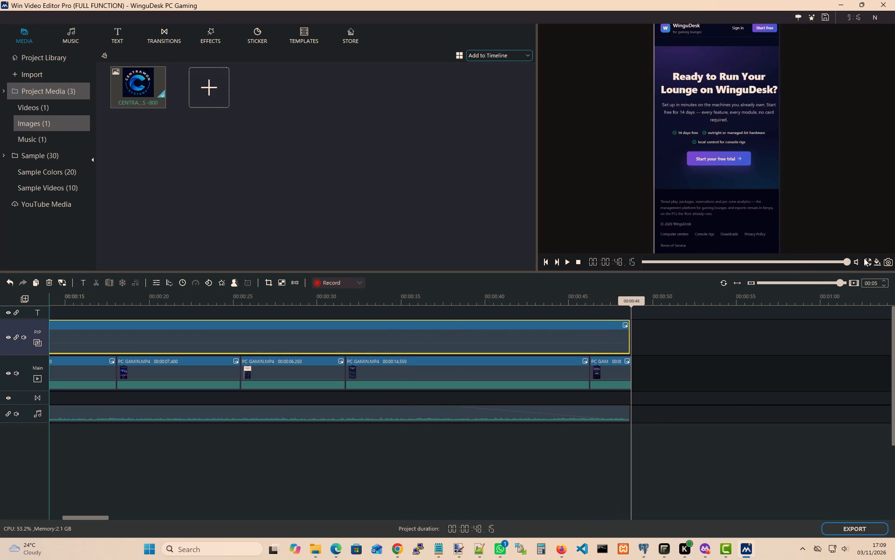
drag(864, 258, 704, 260)
drag(704, 260, 764, 260)
click(766, 264)
drag(765, 261, 641, 257)
click(807, 211)
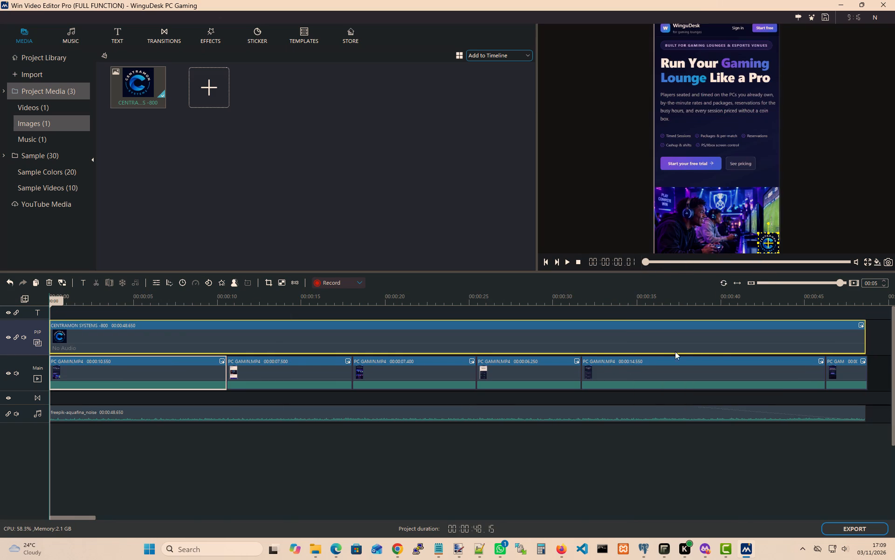
click(865, 334)
click(835, 216)
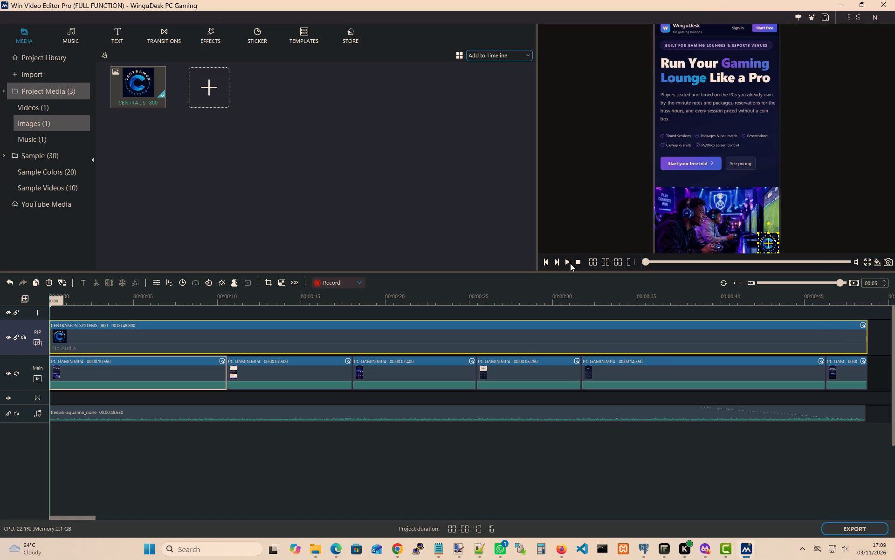
Play the video from the beginning to check the extended logo overlay.
click(570, 263)
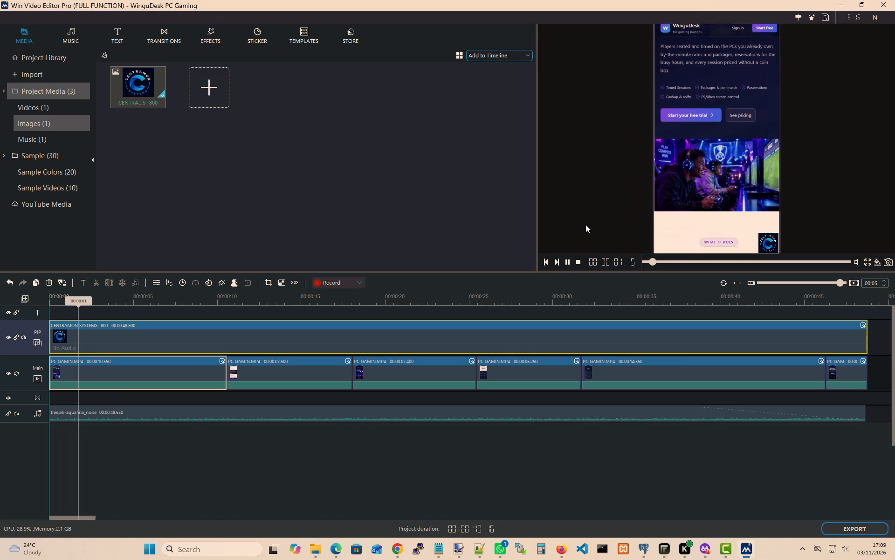
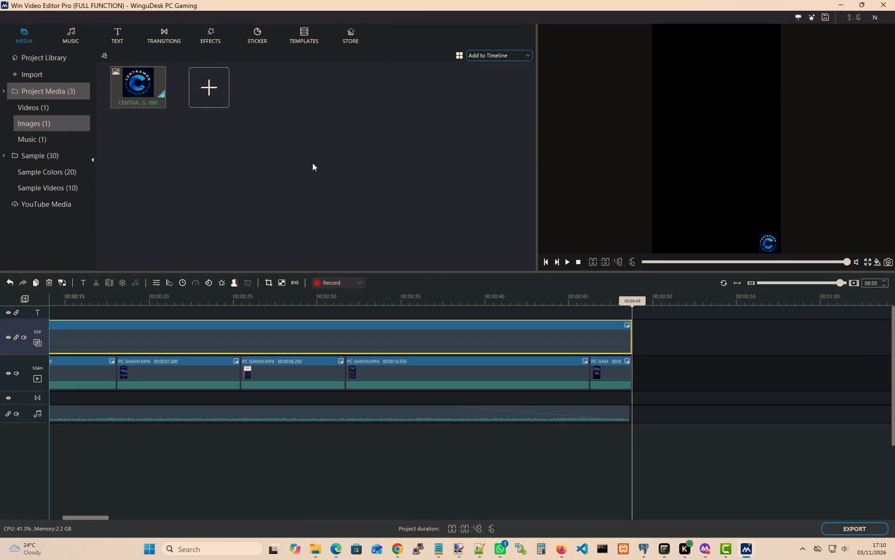
Save the WinguDesk PC Gaming project.
click(828, 18)
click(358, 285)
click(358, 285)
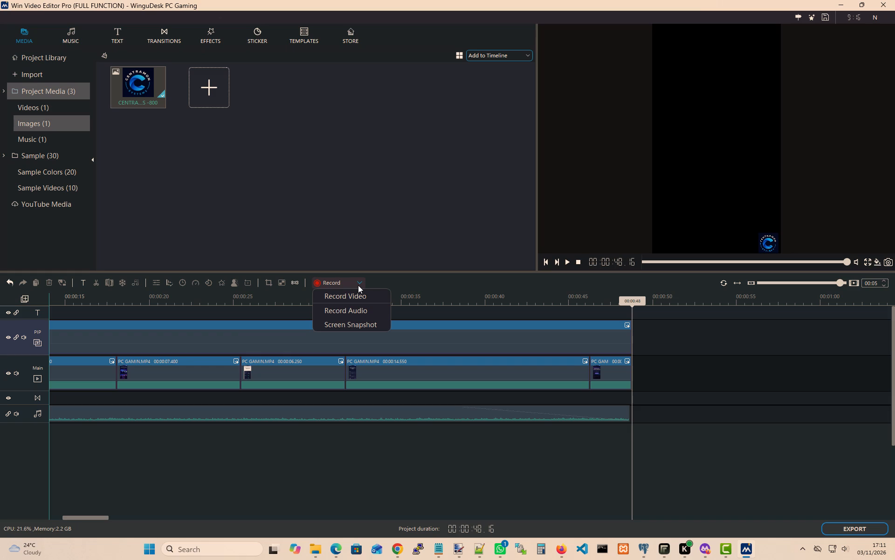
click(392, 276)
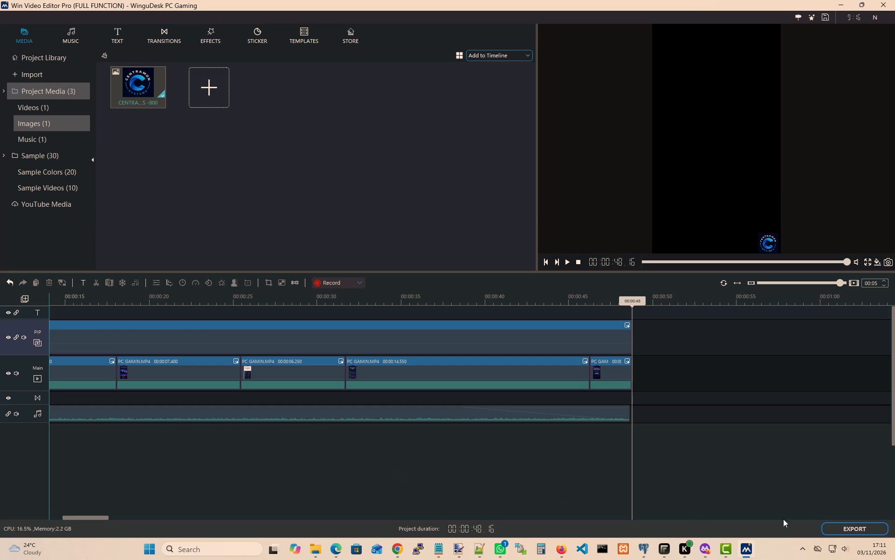
In the export settings, create a folder named TikTok inside the WinguDesk folder and set it as the output folder.
click(854, 527)
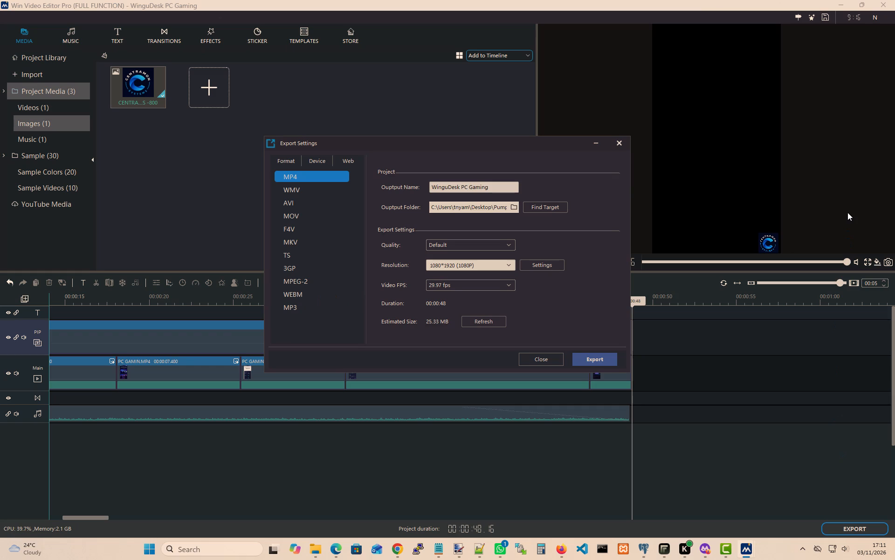
click(515, 208)
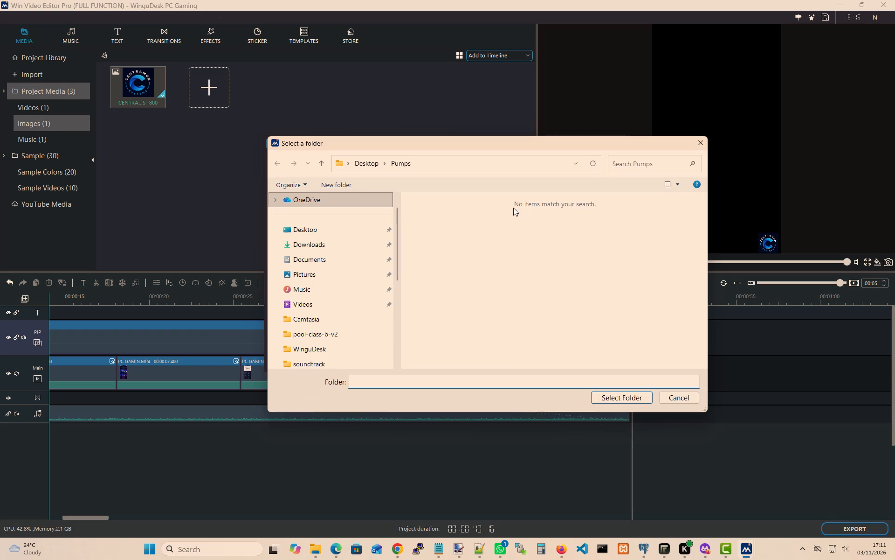
drag(397, 250, 395, 267)
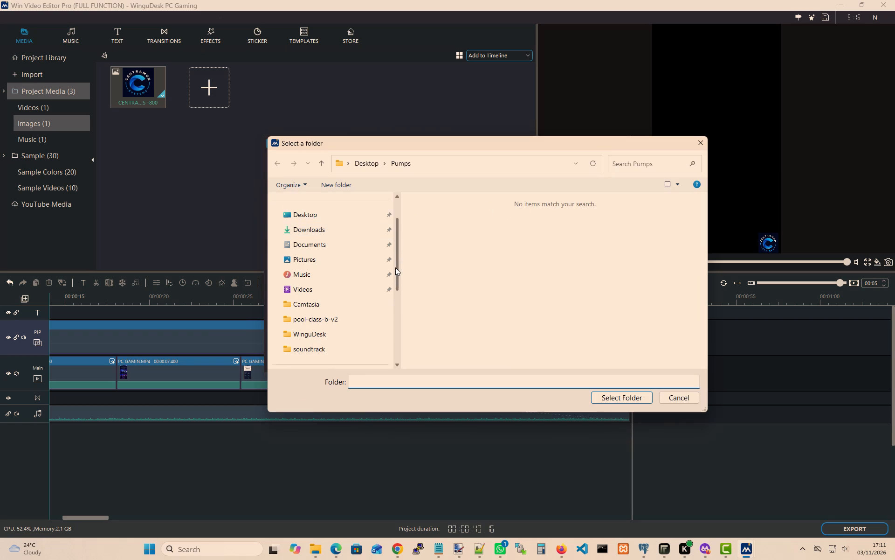
drag(395, 267, 389, 285)
click(322, 273)
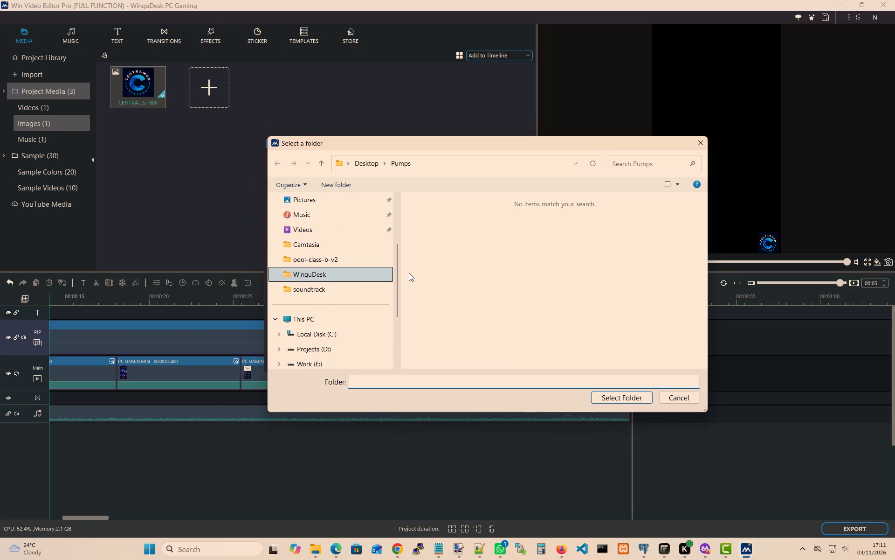
click(342, 184)
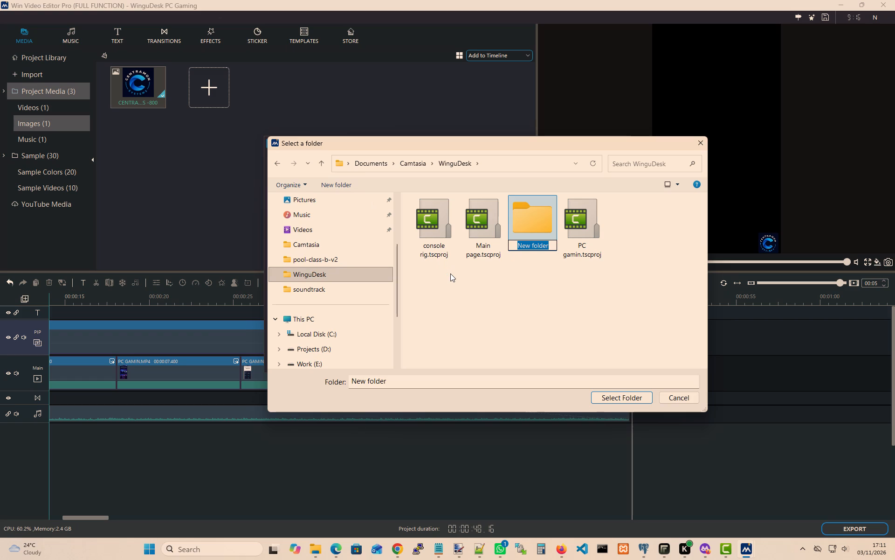
key(shift+t)
text(ikTok)
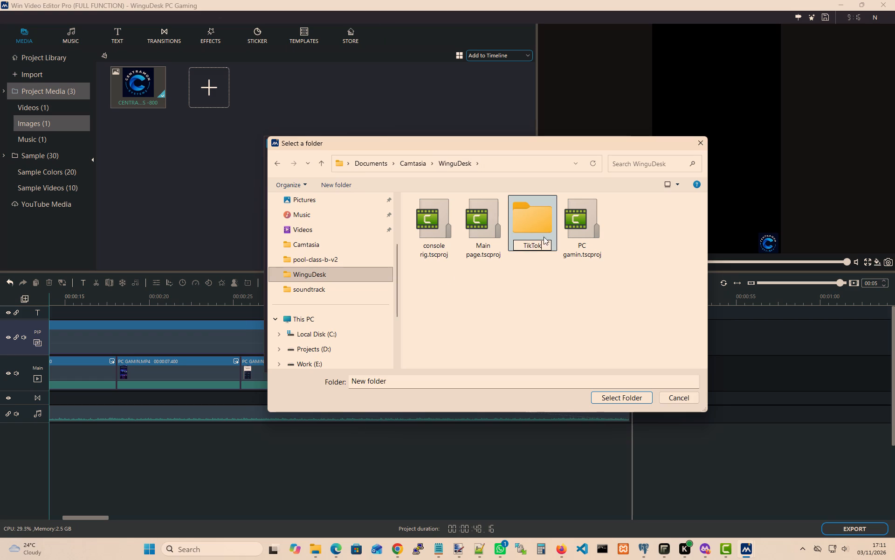
click(624, 399)
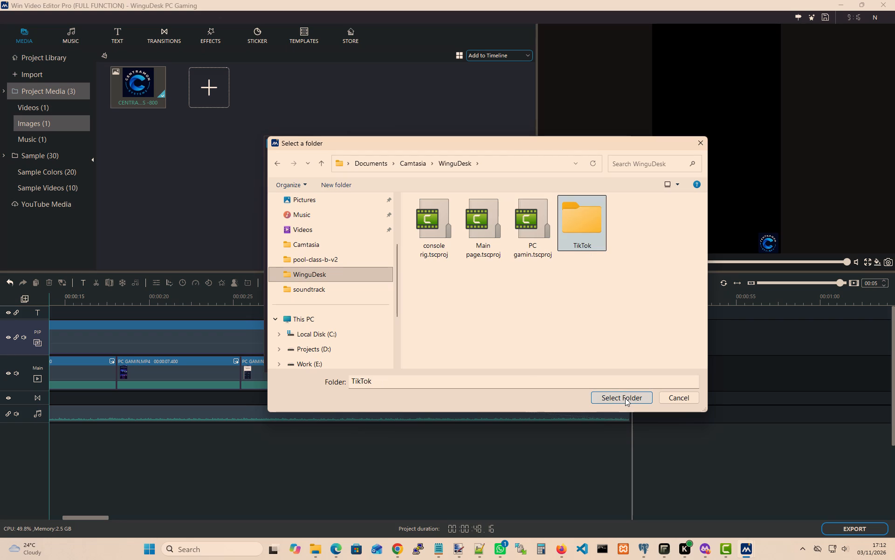
click(620, 398)
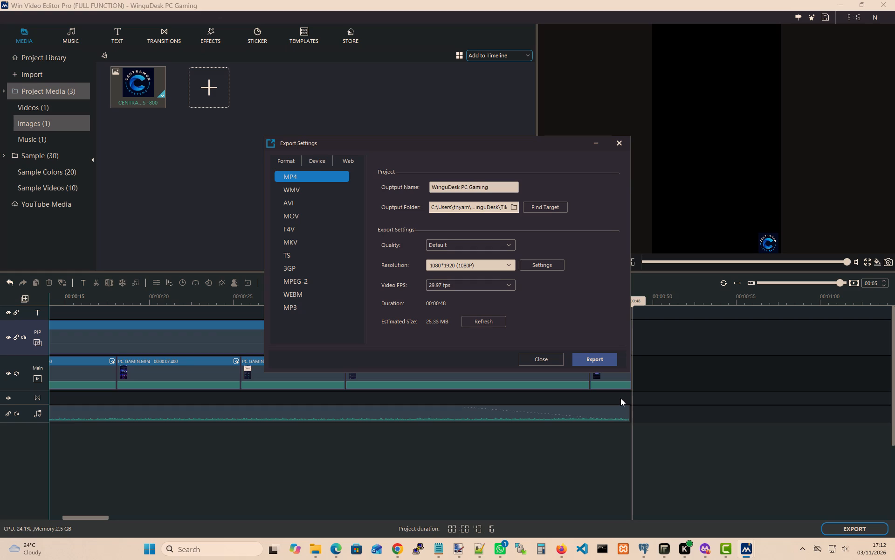
Check the device and web presets, and export the video in MP4 format at 720*1280 (720P) and 29.97 fps.
click(315, 155)
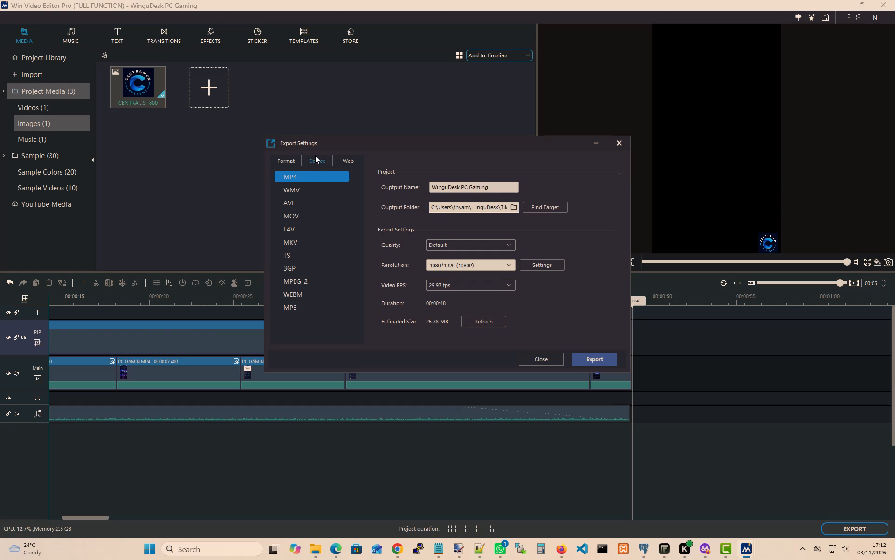
click(318, 161)
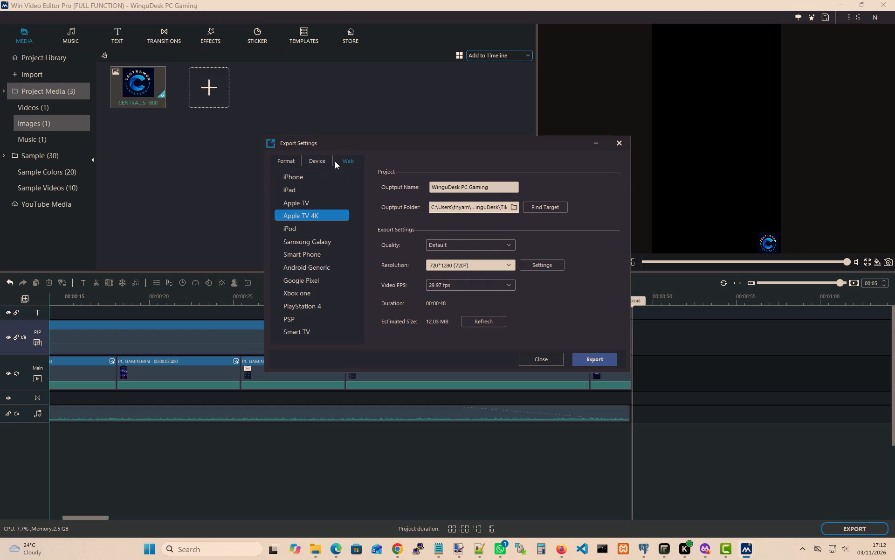
click(347, 161)
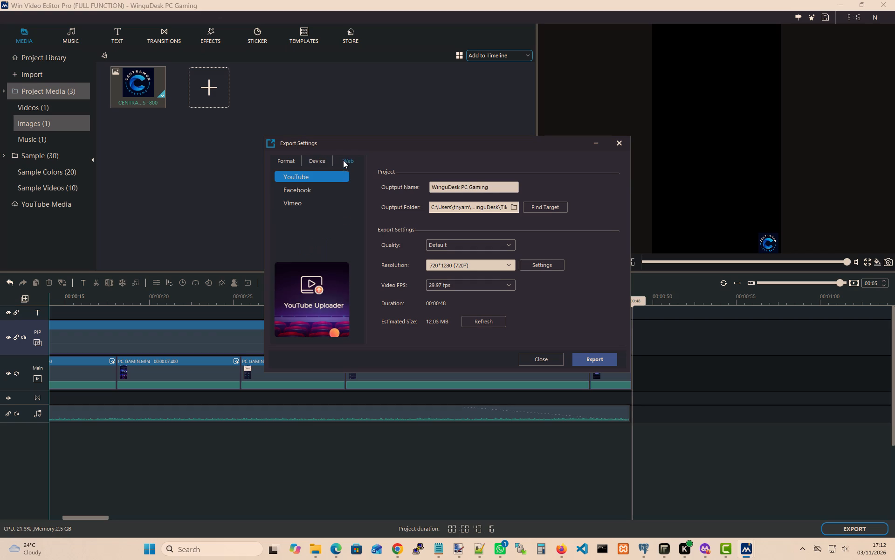
click(320, 159)
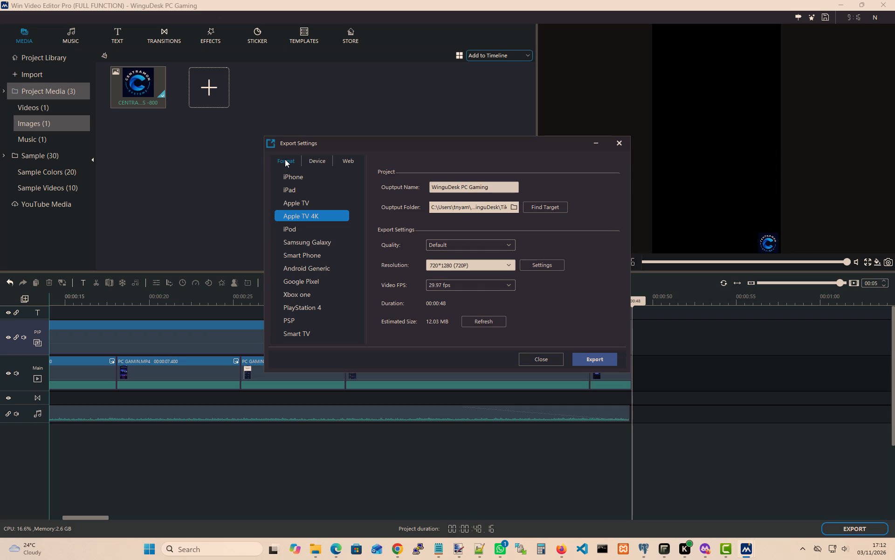
click(285, 159)
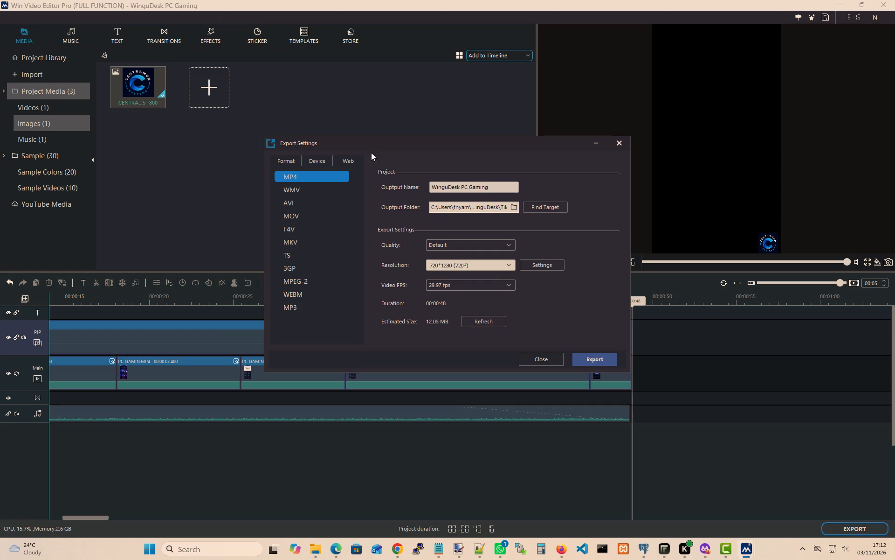
click(317, 163)
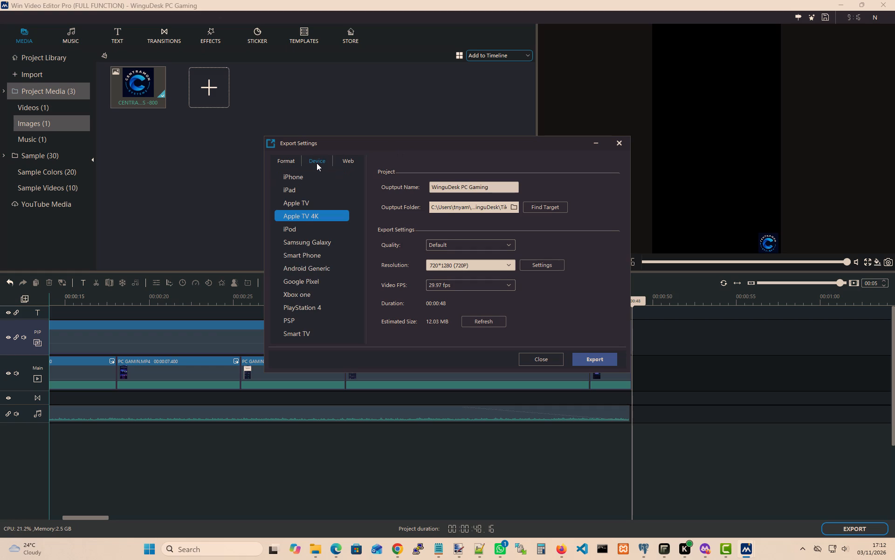
click(289, 158)
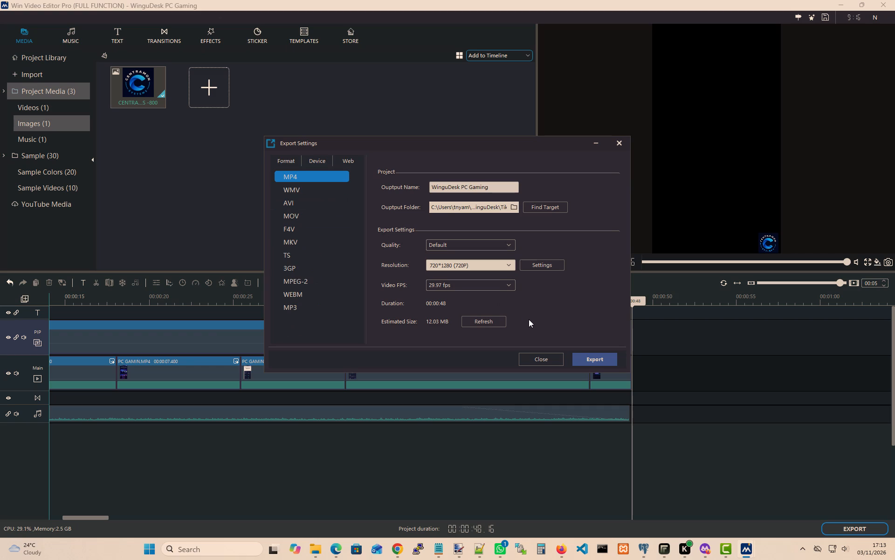
click(594, 359)
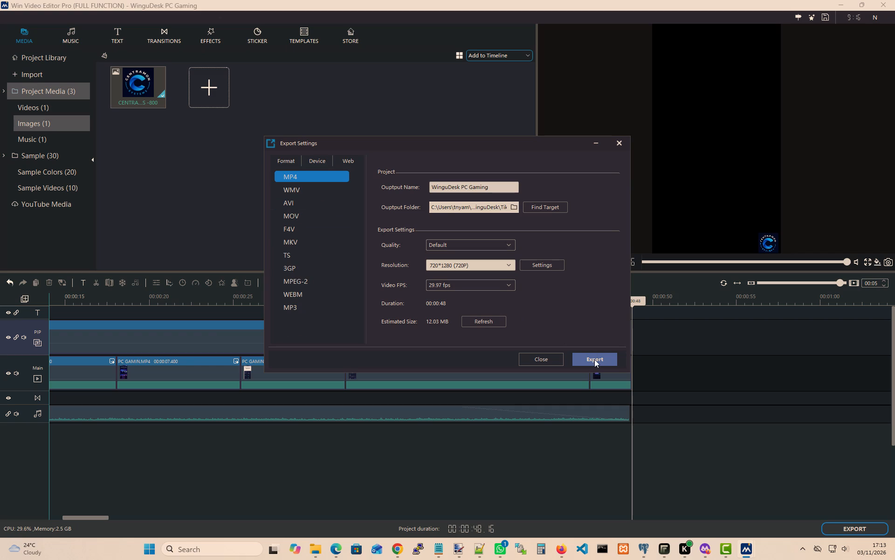
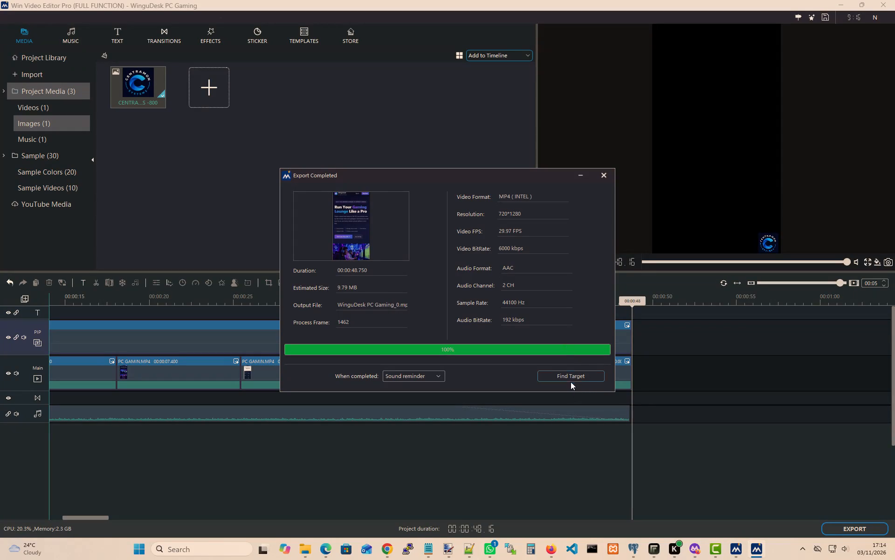
Locate the exported WinguDesk PC Gaming_0 video in the TikTok output folder and open it for playback.
click(569, 379)
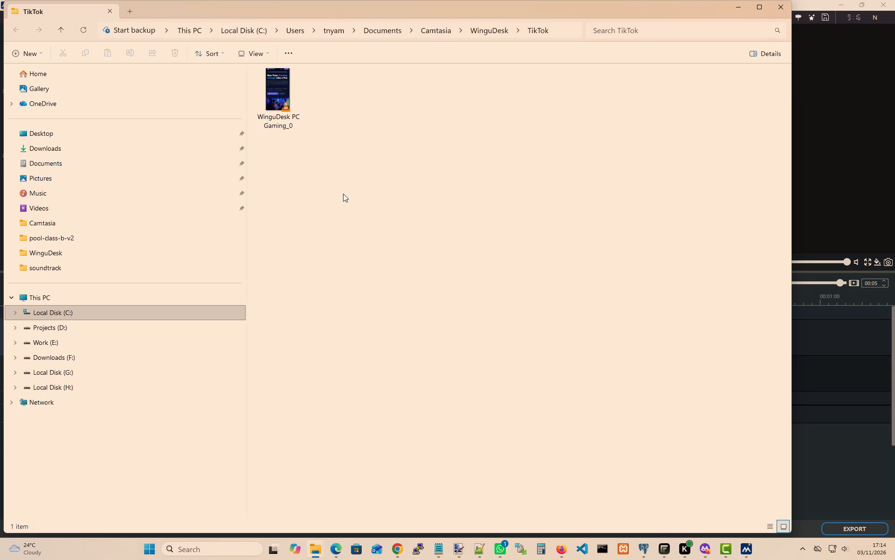
double_click(281, 100)
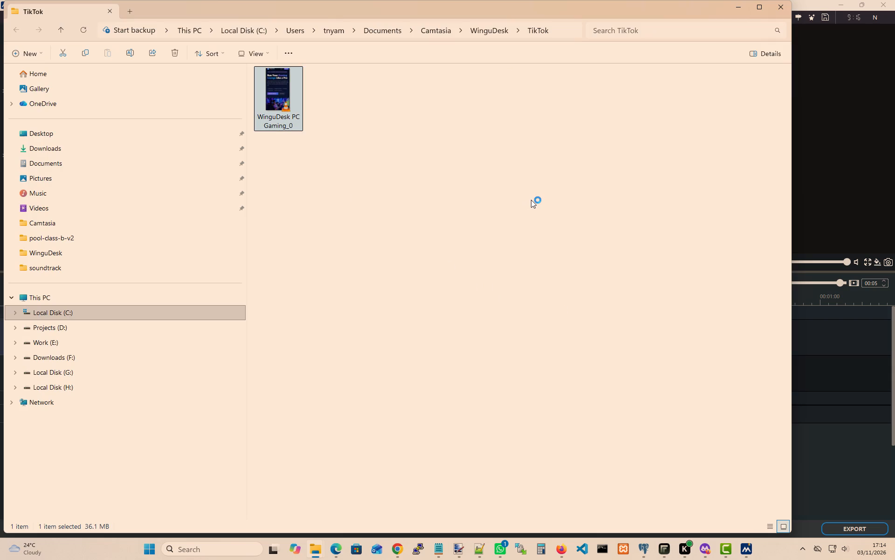
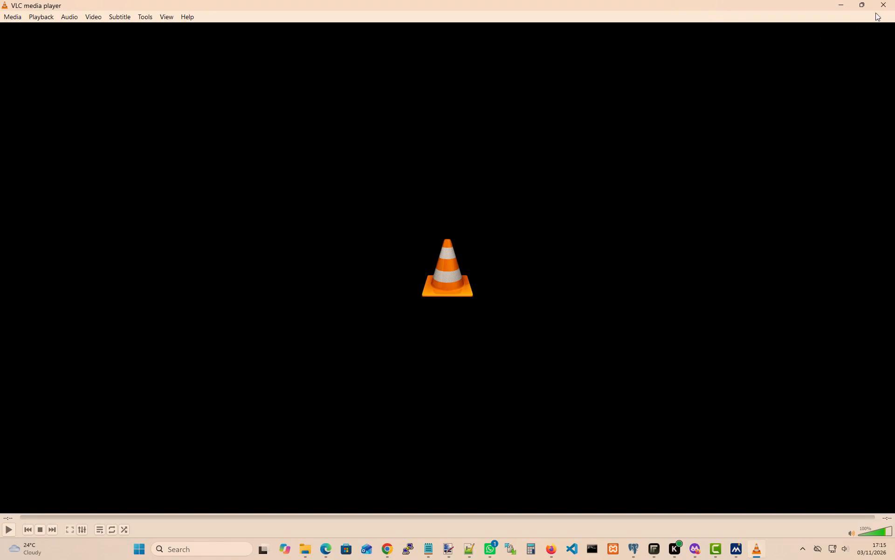
Close the video player, rename the exported video in the TikTok folder as WinguDesk PC Gaming, and close the folder.
click(889, 8)
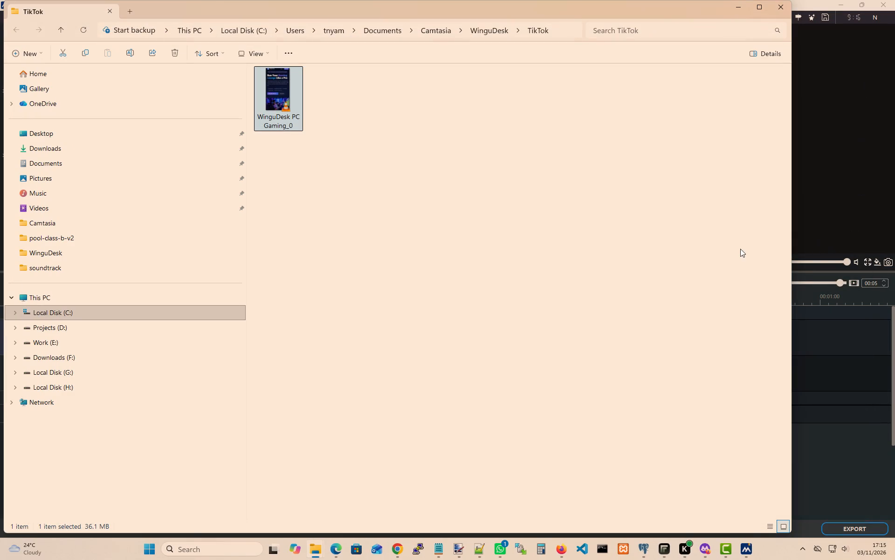
click(289, 128)
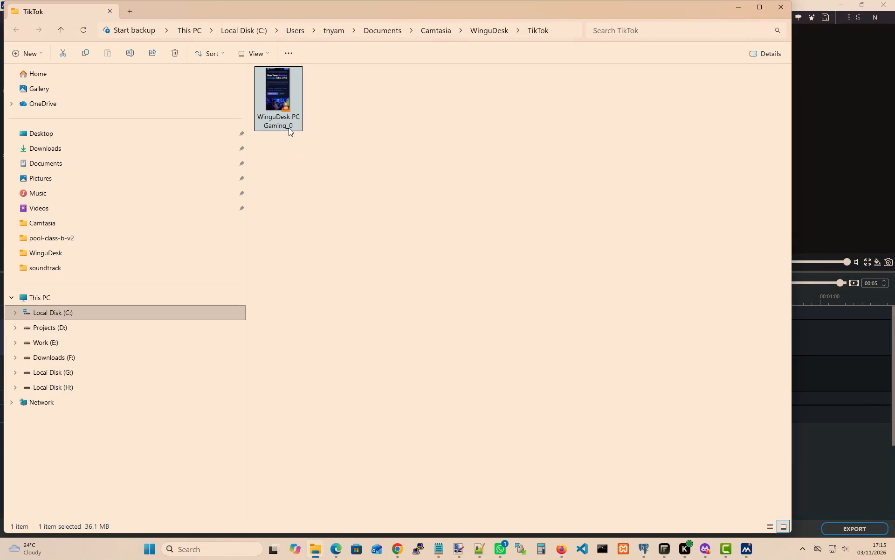
click(287, 126)
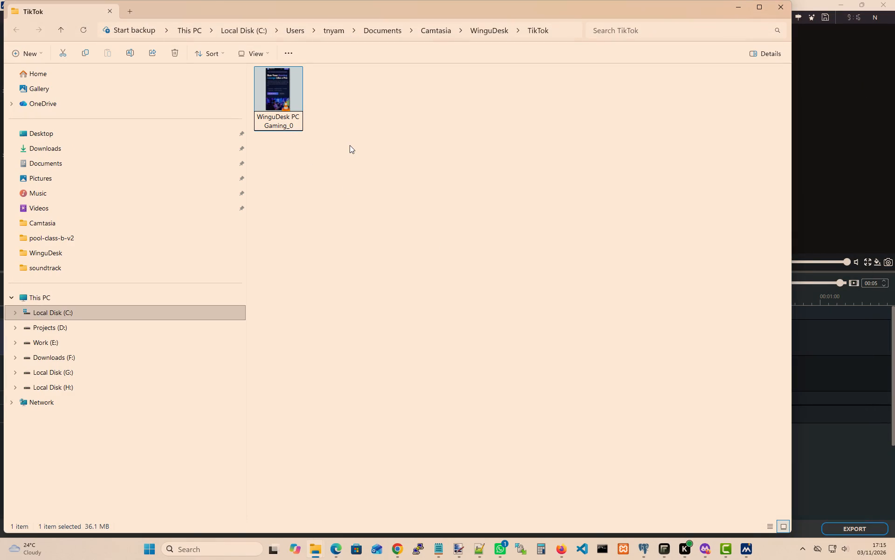
key(Delete)
key(Delete)
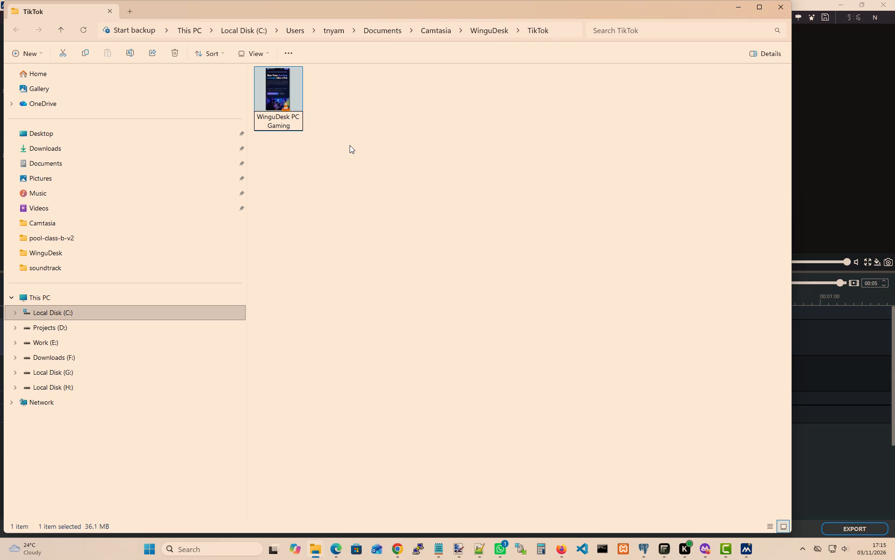
click(356, 175)
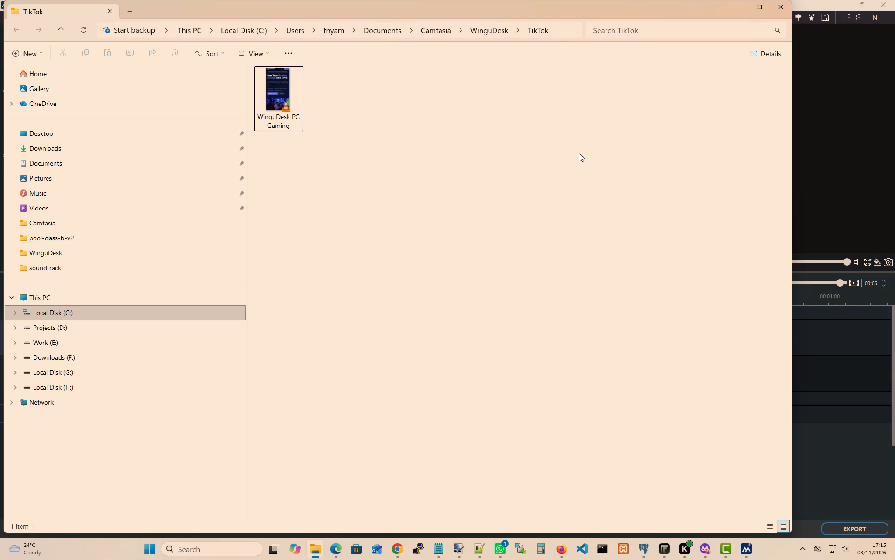
click(777, 10)
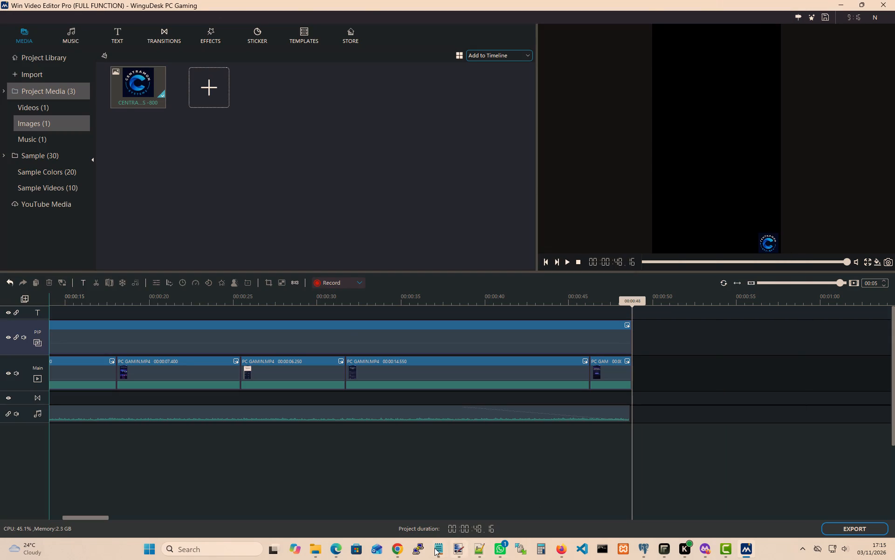
click(400, 552)
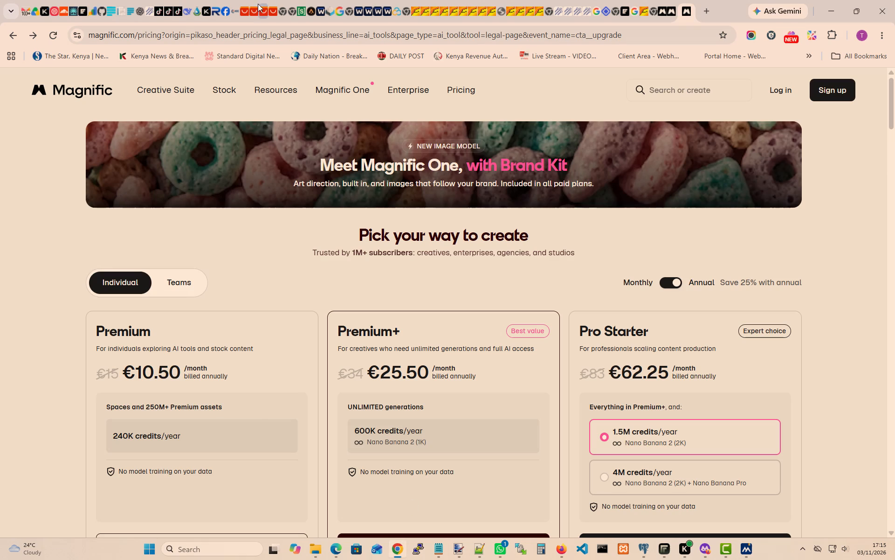
click(177, 18)
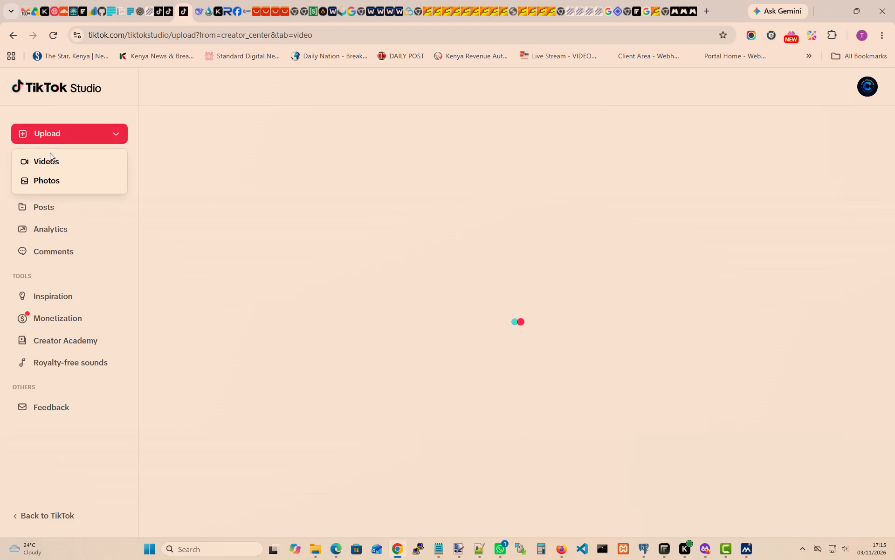
click(48, 159)
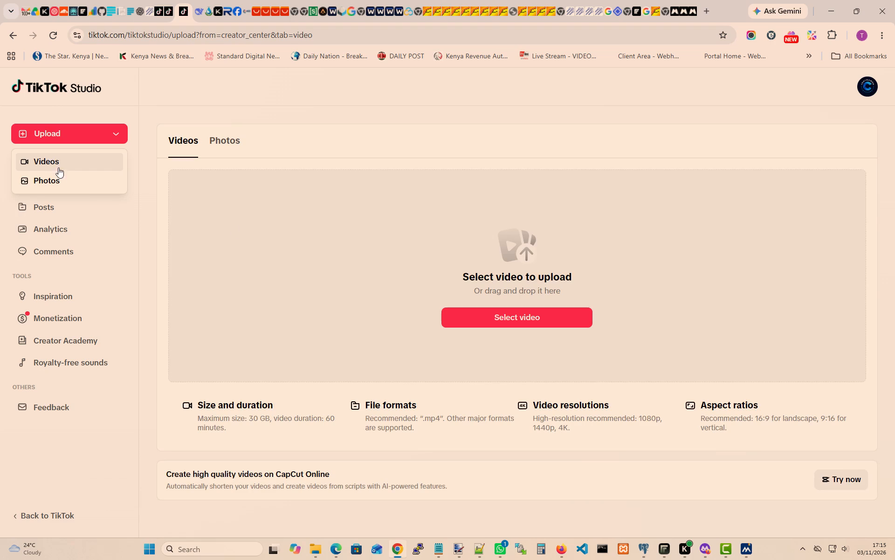
Upload the WinguDesk PC Gaming video from the Documents > Camtasia > WinguDesk > TikTok folder and dismiss the phone preview tip.
click(470, 317)
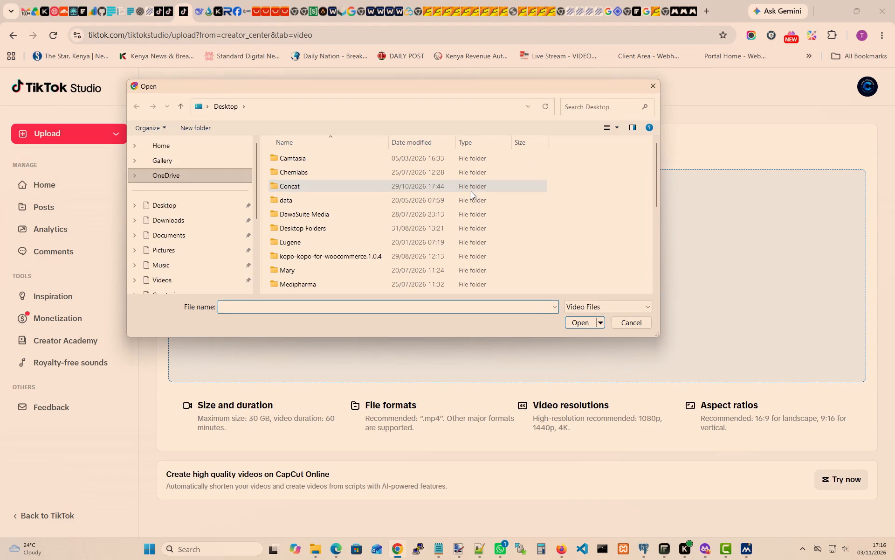
drag(256, 201, 256, 203)
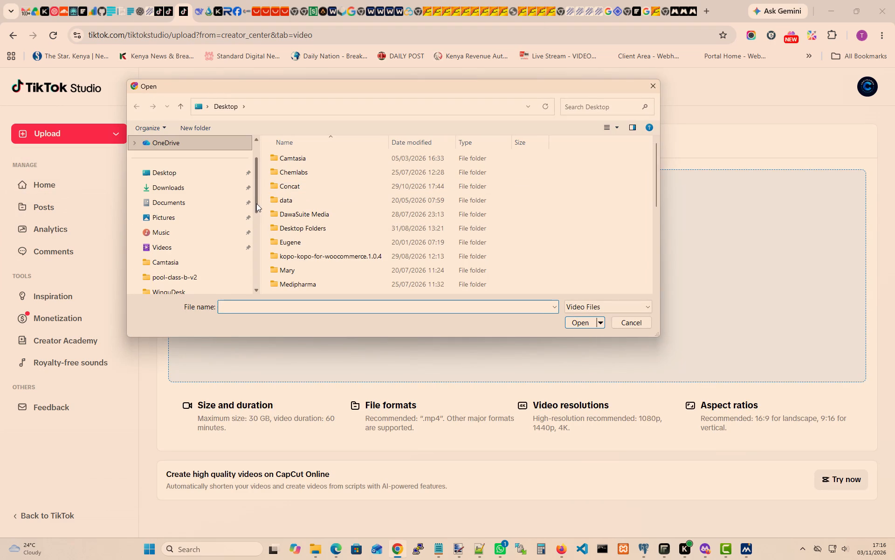
drag(256, 203, 256, 216)
click(178, 217)
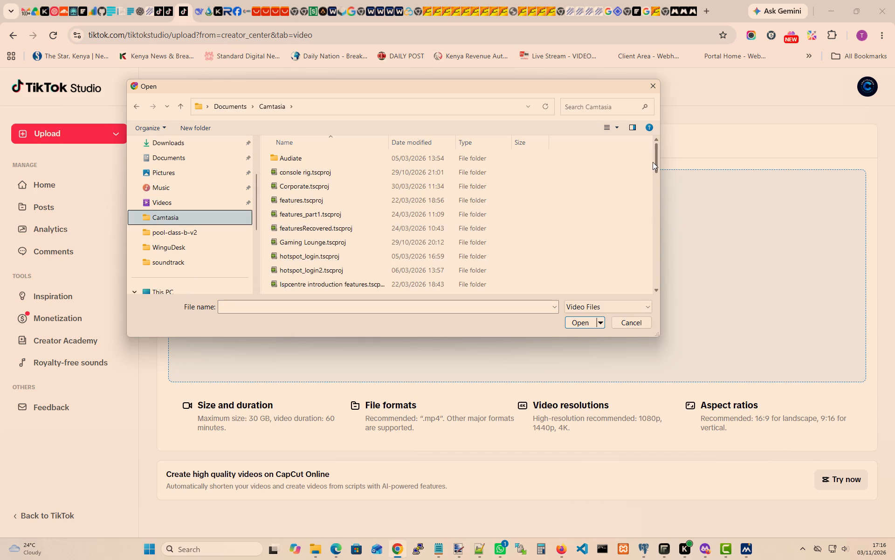
drag(657, 164, 661, 246)
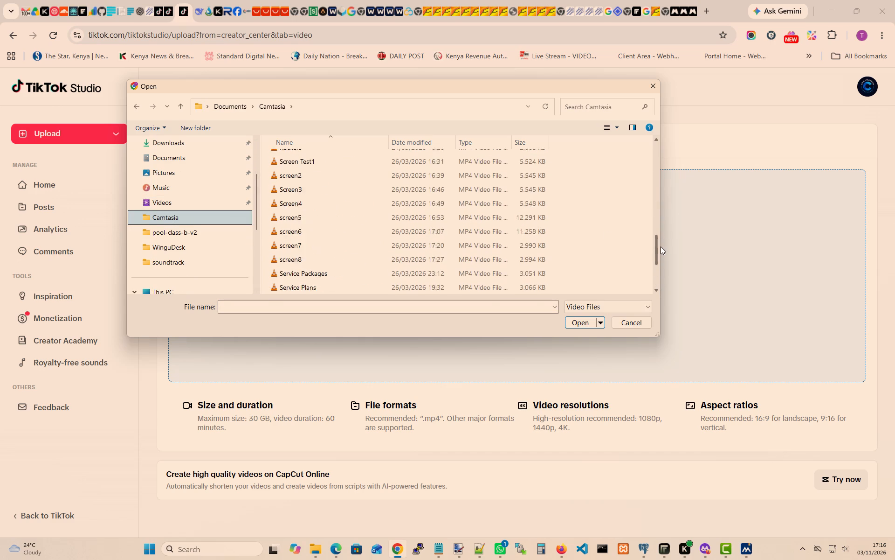
drag(661, 246, 660, 210)
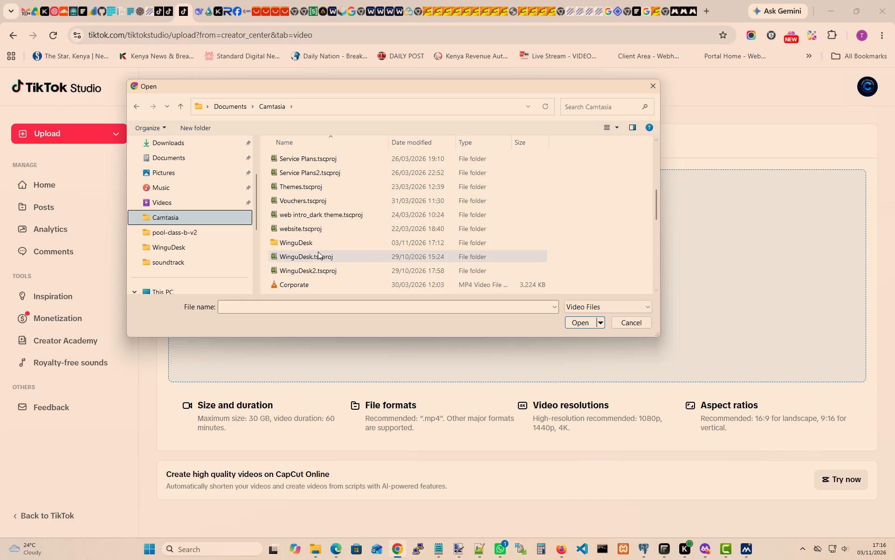
double_click(311, 245)
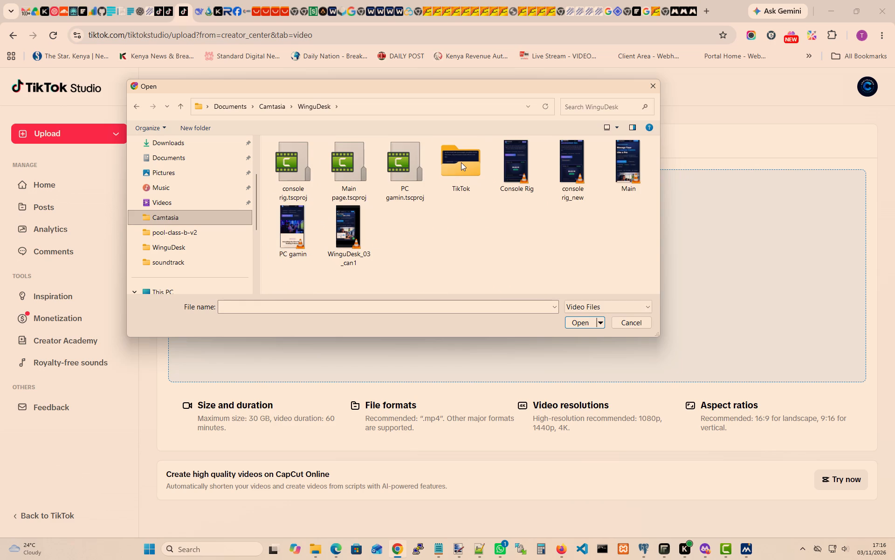
double_click(461, 162)
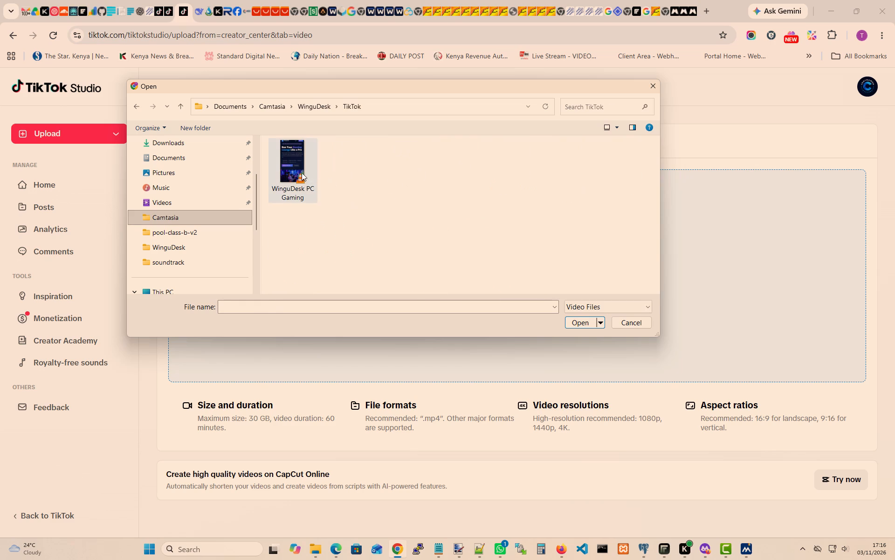
click(301, 172)
click(581, 322)
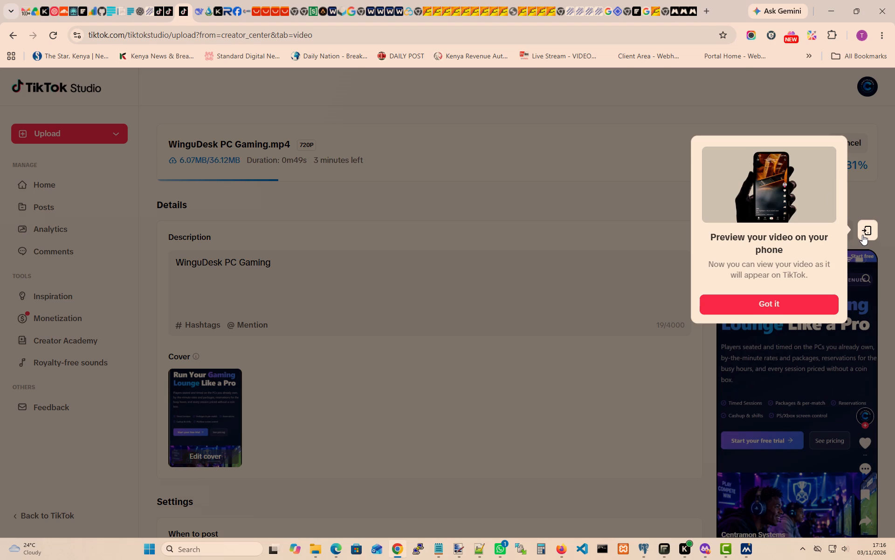
click(770, 301)
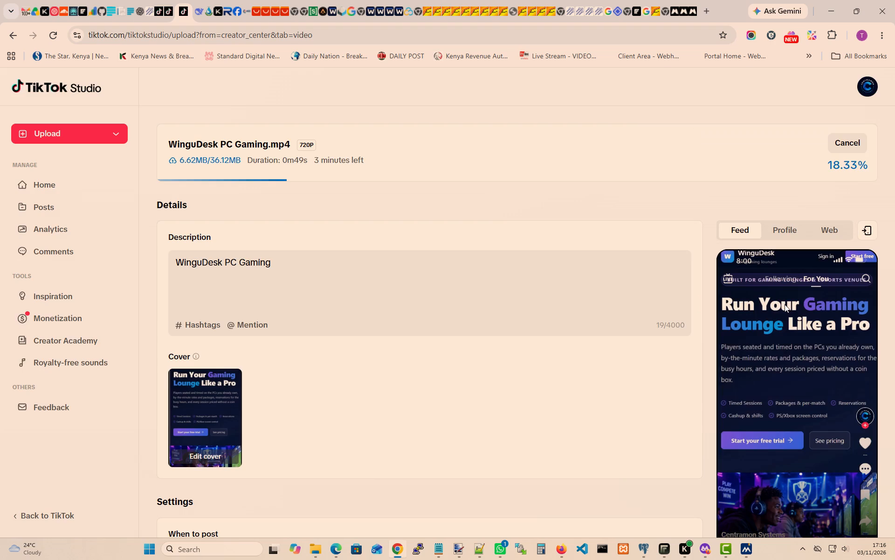
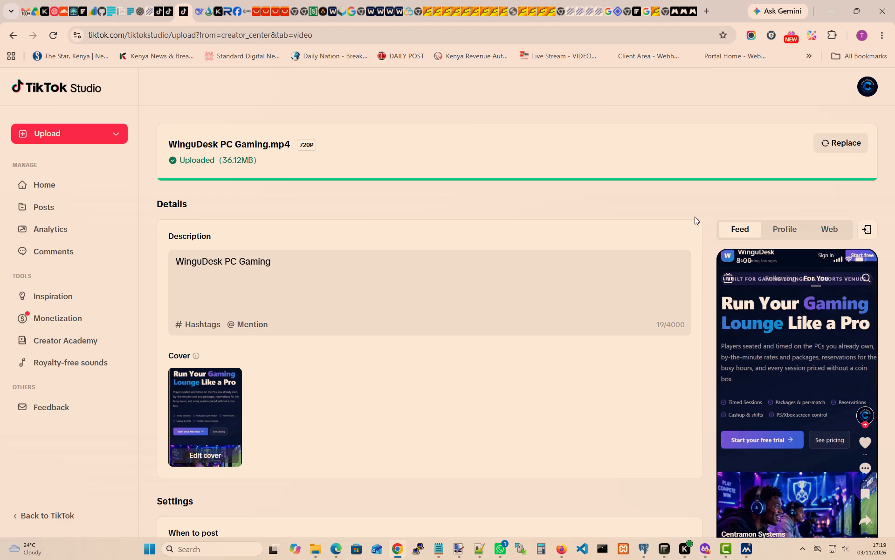
Switch to Win Video Editor Pro and export the WinguDesk PC Gaming project as MP4 at 1920*1080 resolution.
click(747, 548)
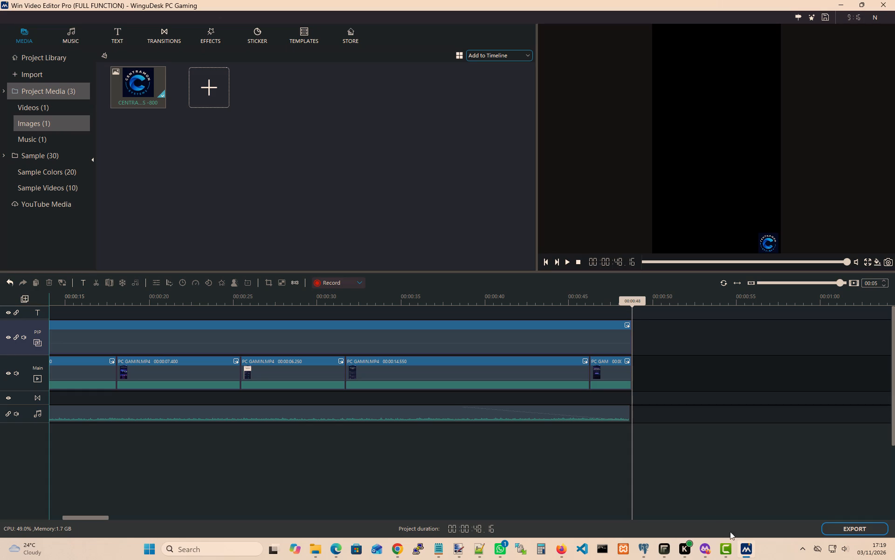
click(843, 529)
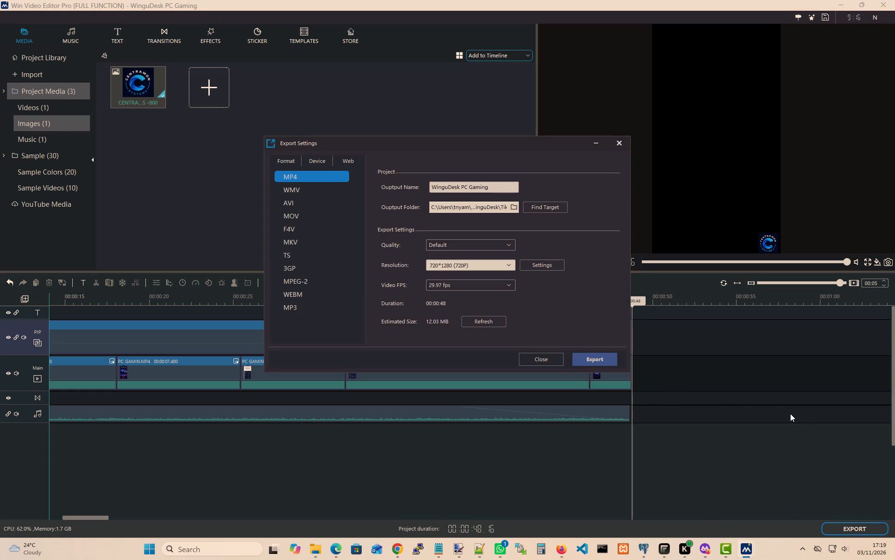
click(509, 266)
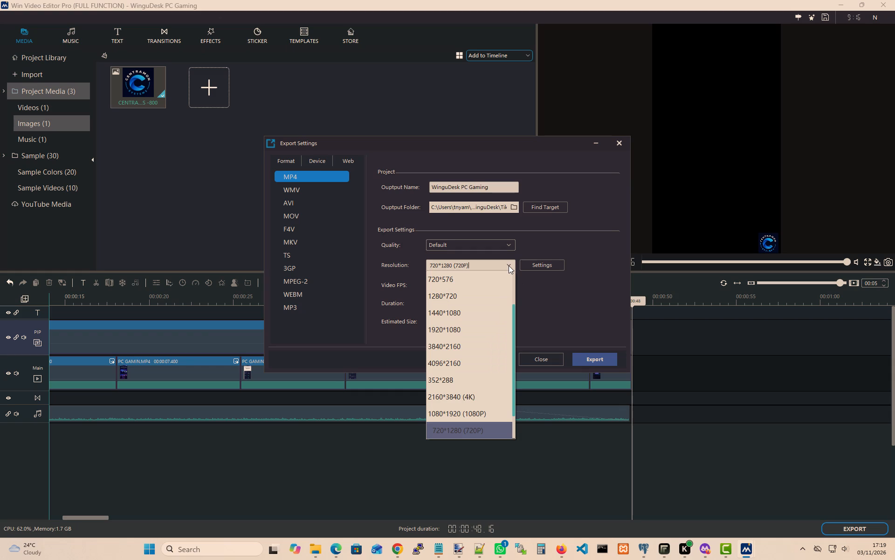
click(476, 325)
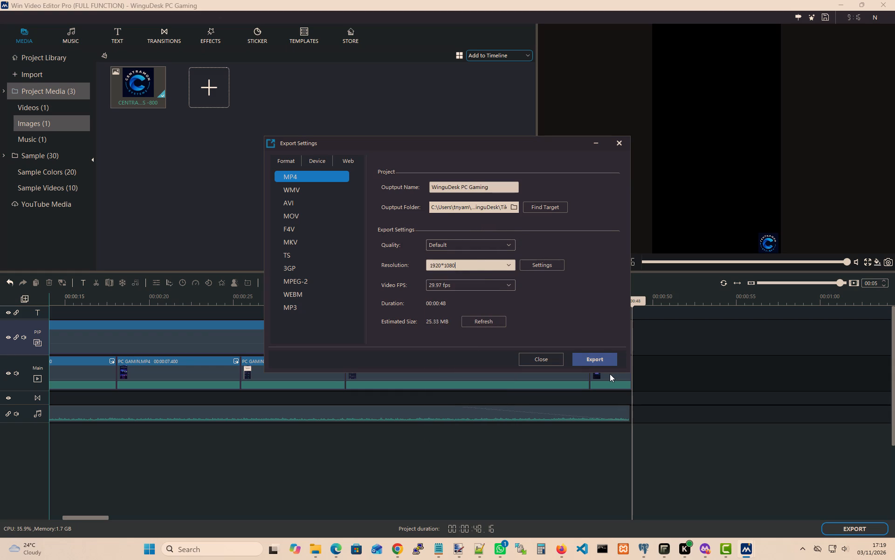
click(596, 360)
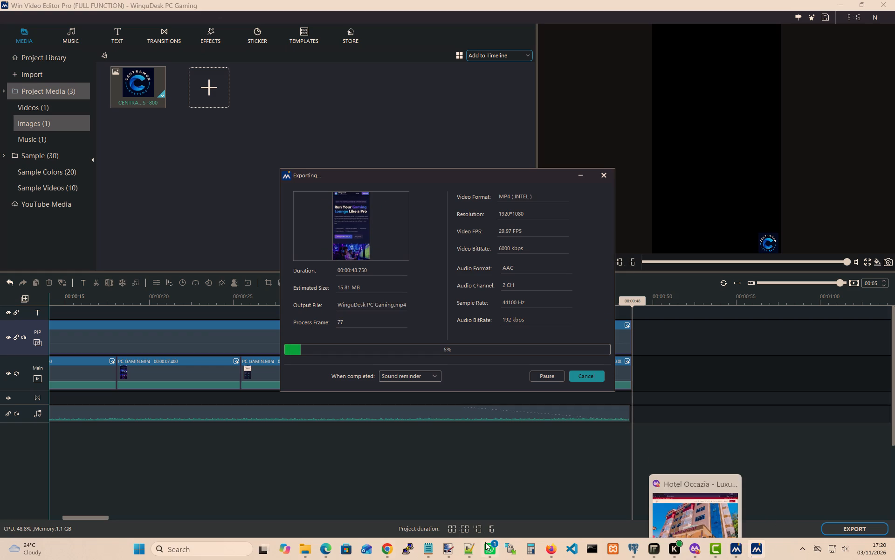
Switch to TikTok Studio in Chrome, minimise the export progress window, and look over the uploaded video's details and phone preview.
click(388, 550)
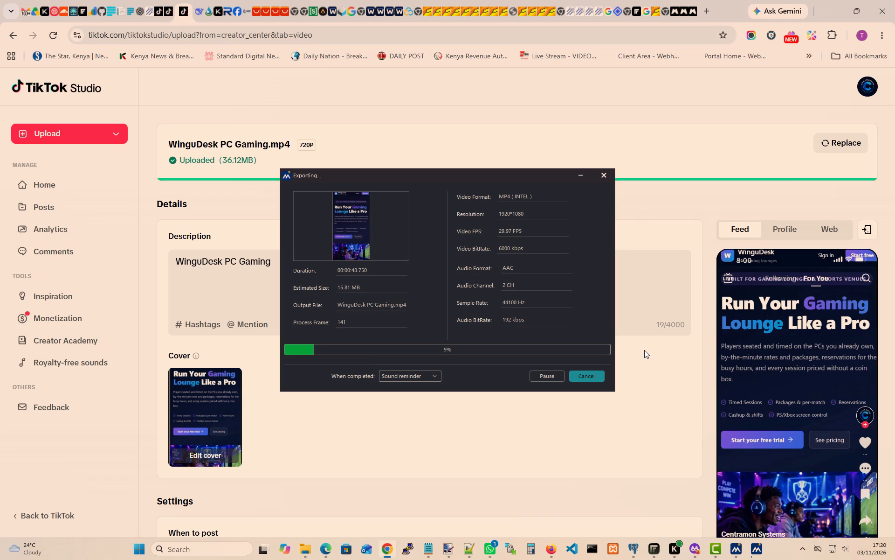
click(688, 206)
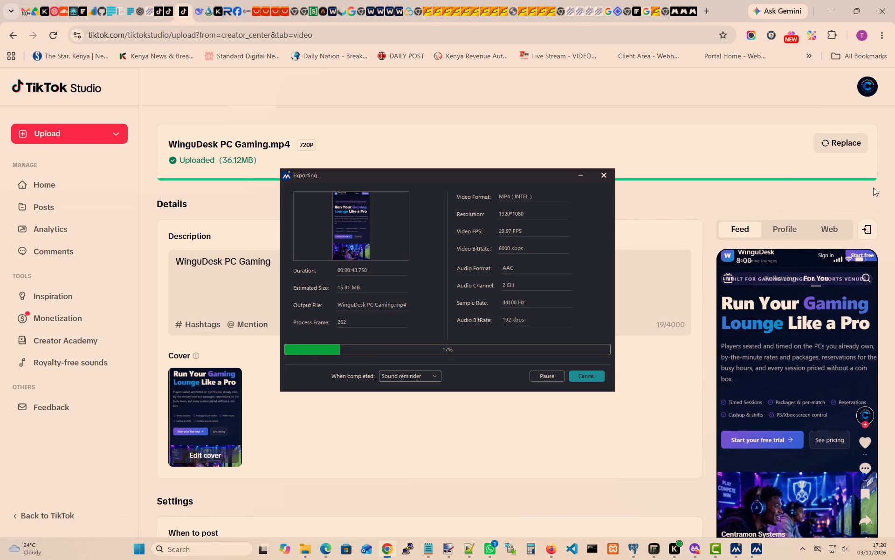
click(583, 175)
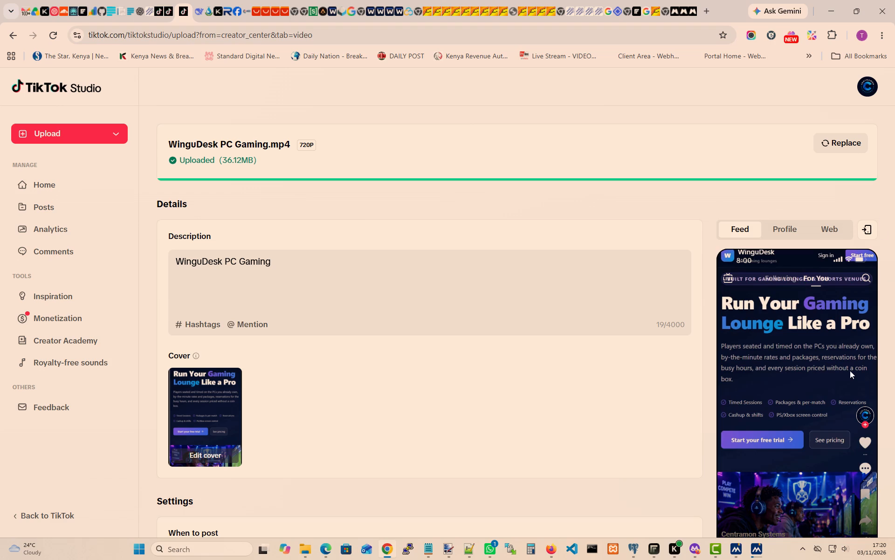
scroll(850, 371, down, 1)
scroll(850, 371, up, 1)
scroll(847, 368, down, 1)
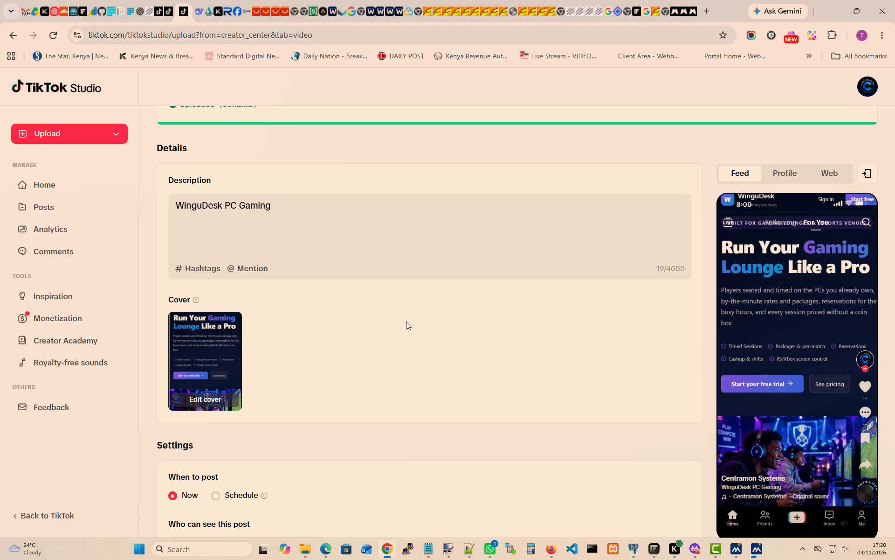
scroll(363, 349, up, 1)
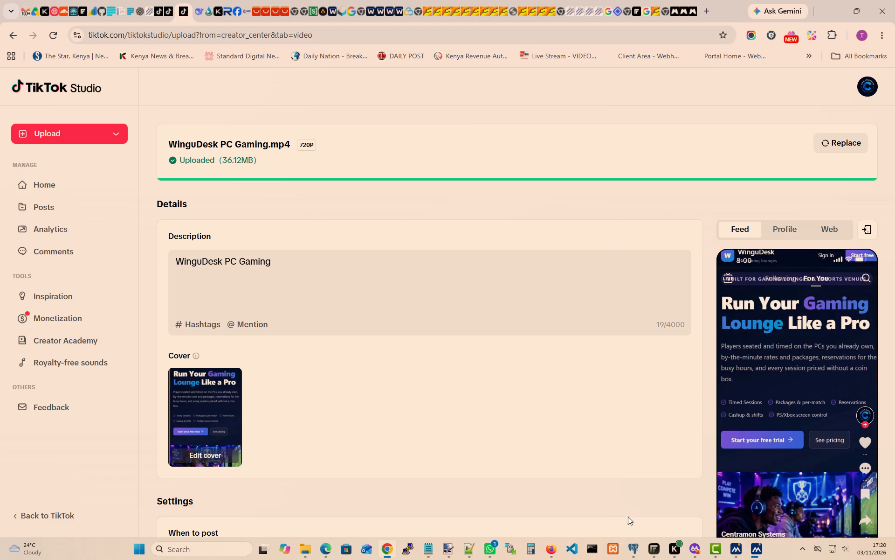
Restore the export window, open the output folder, play the exported WinguDesk PC Gaming video, and close the player and folder.
click(759, 553)
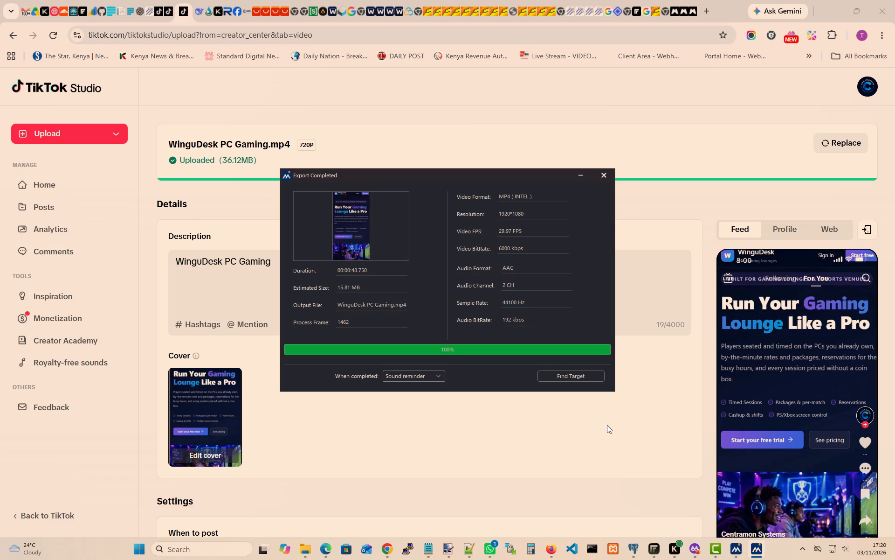
click(577, 378)
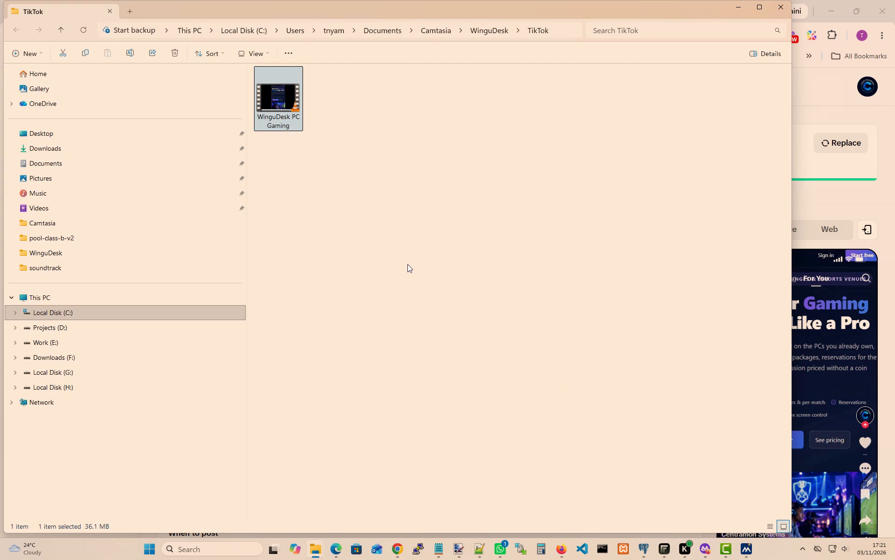
double_click(283, 103)
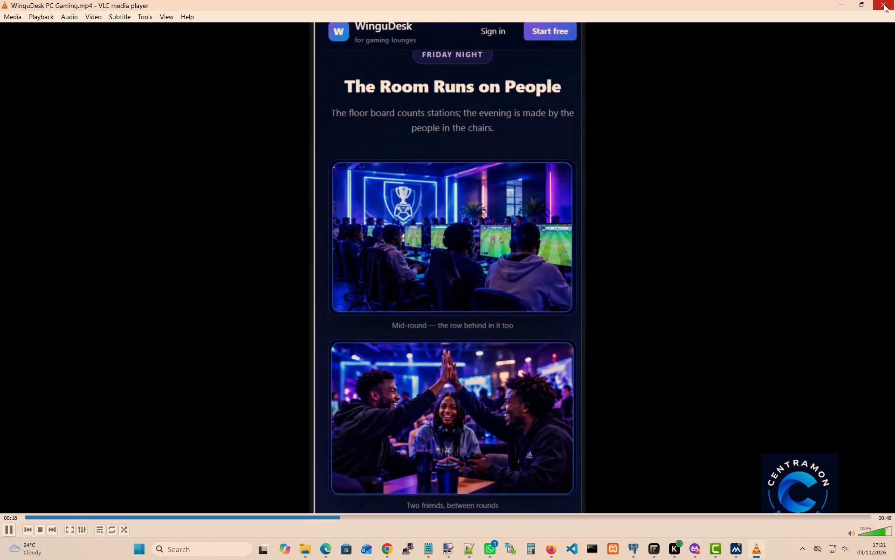
click(884, 4)
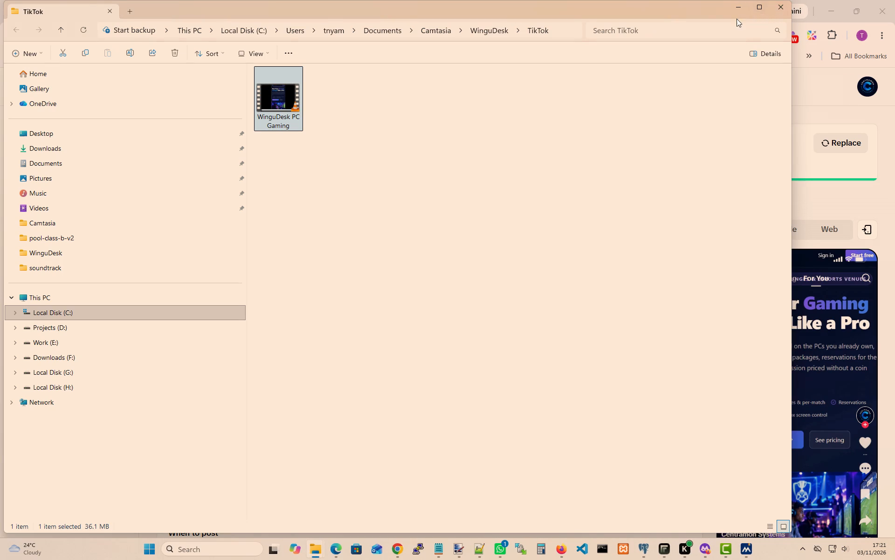
click(781, 6)
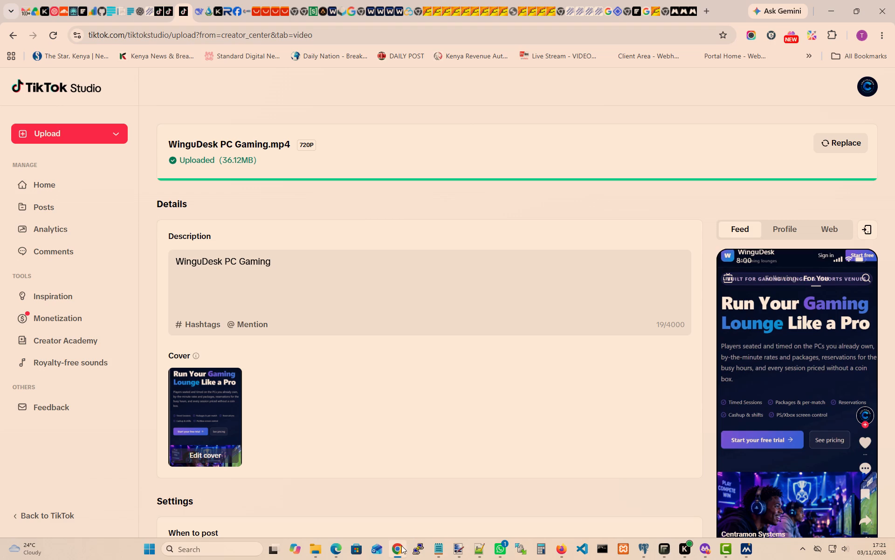
Open the TikTok folder inside WinguDesk, play the WinguDesk PC Gaming video again, and close the player.
click(311, 546)
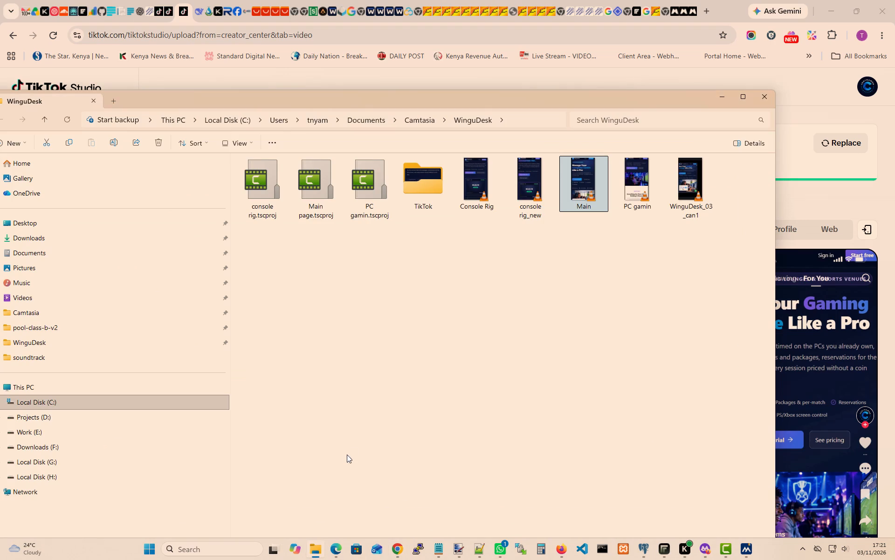
click(419, 181)
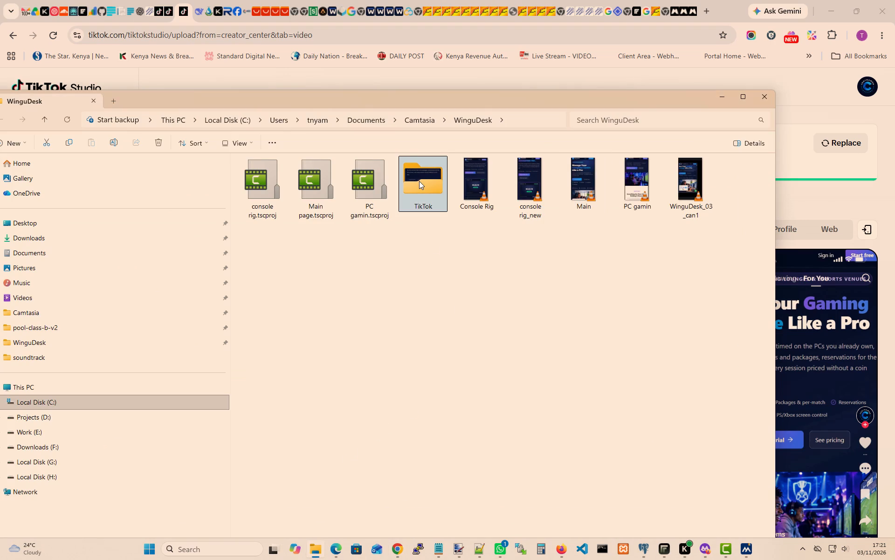
double_click(419, 181)
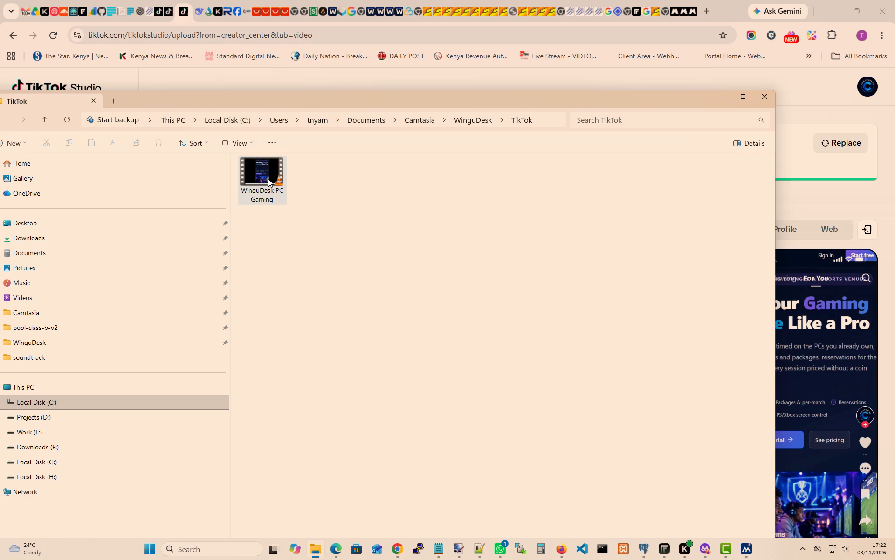
double_click(268, 179)
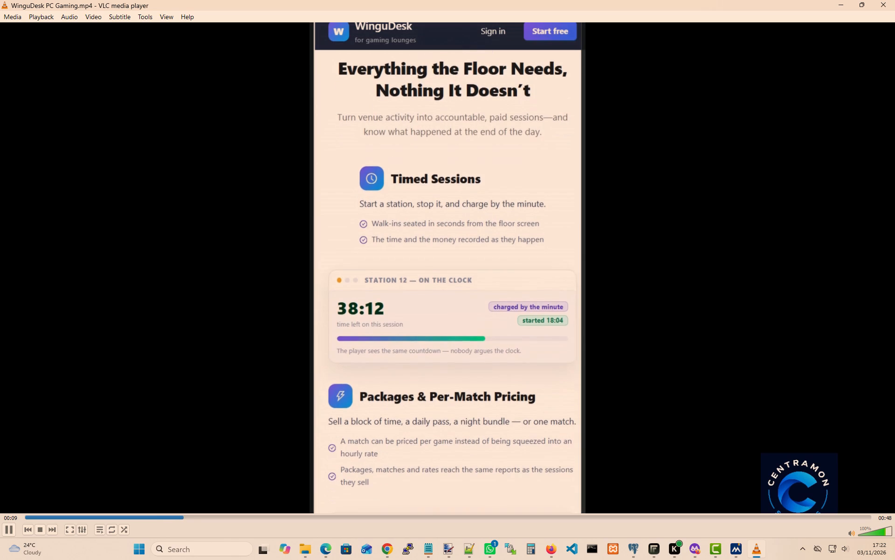
click(888, 7)
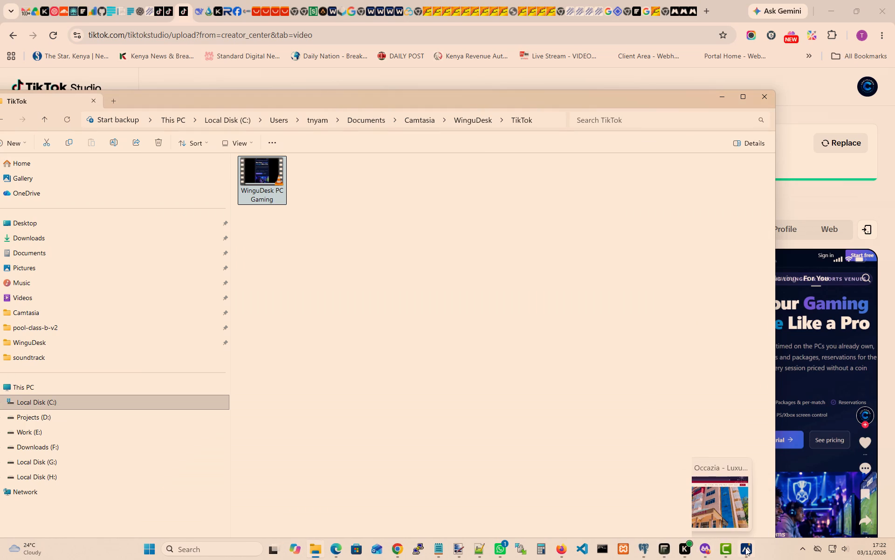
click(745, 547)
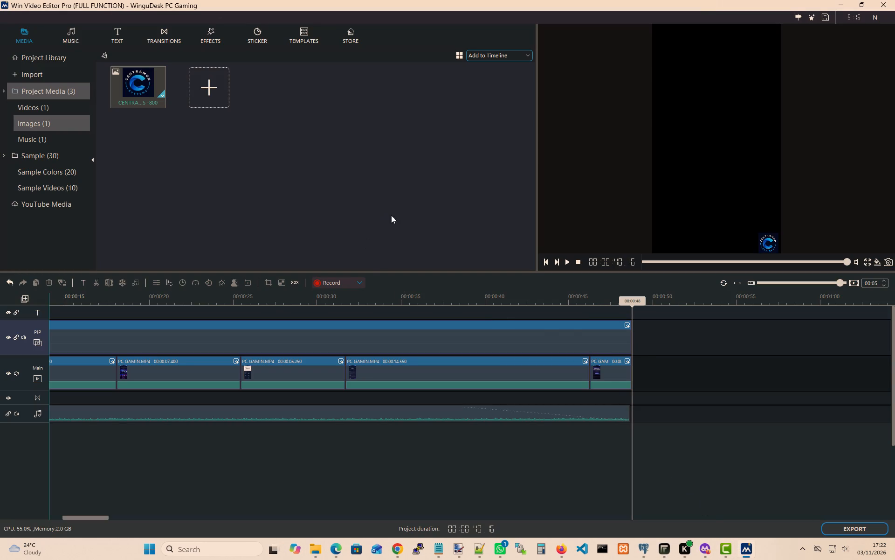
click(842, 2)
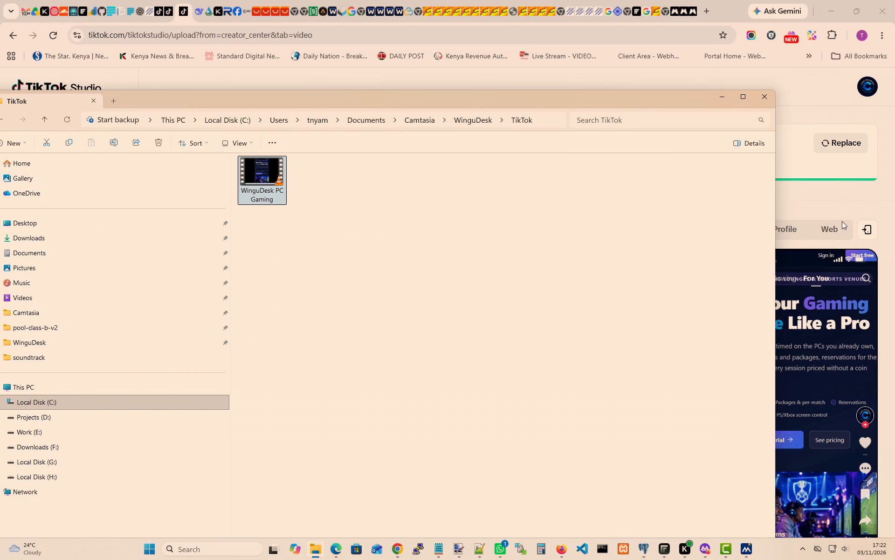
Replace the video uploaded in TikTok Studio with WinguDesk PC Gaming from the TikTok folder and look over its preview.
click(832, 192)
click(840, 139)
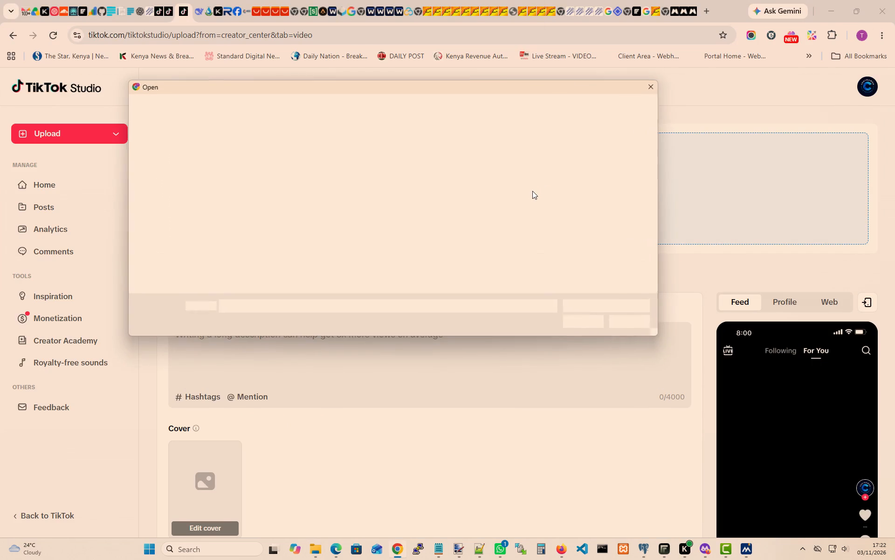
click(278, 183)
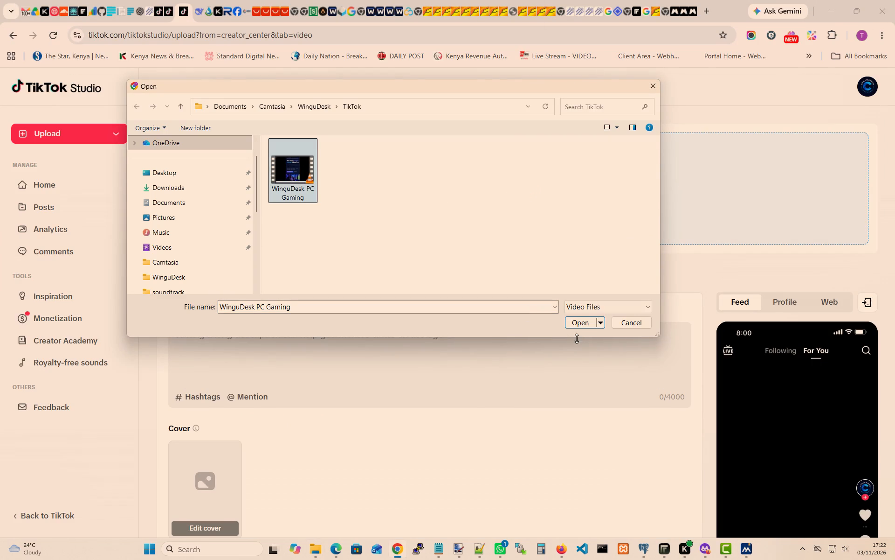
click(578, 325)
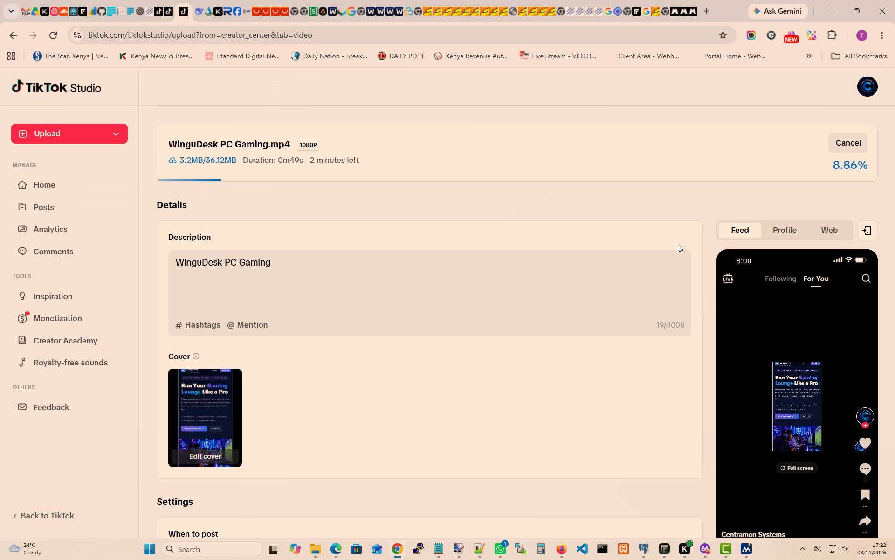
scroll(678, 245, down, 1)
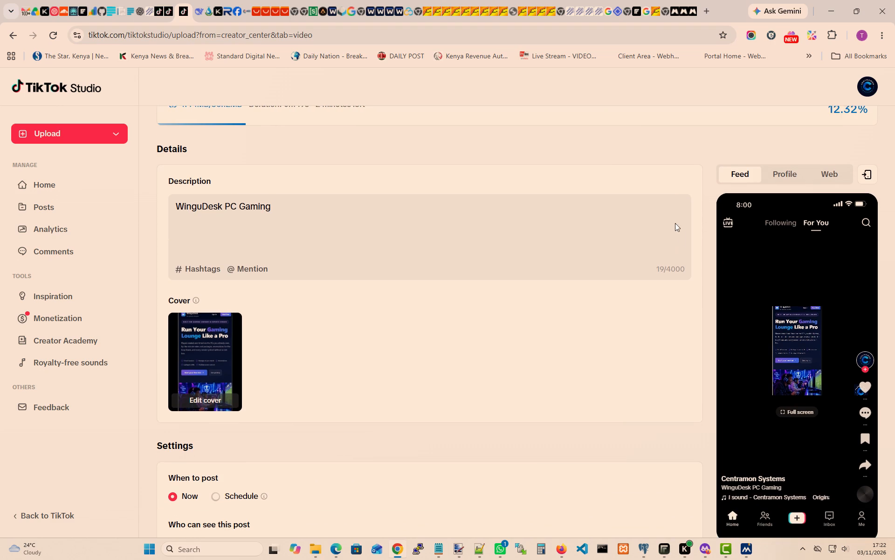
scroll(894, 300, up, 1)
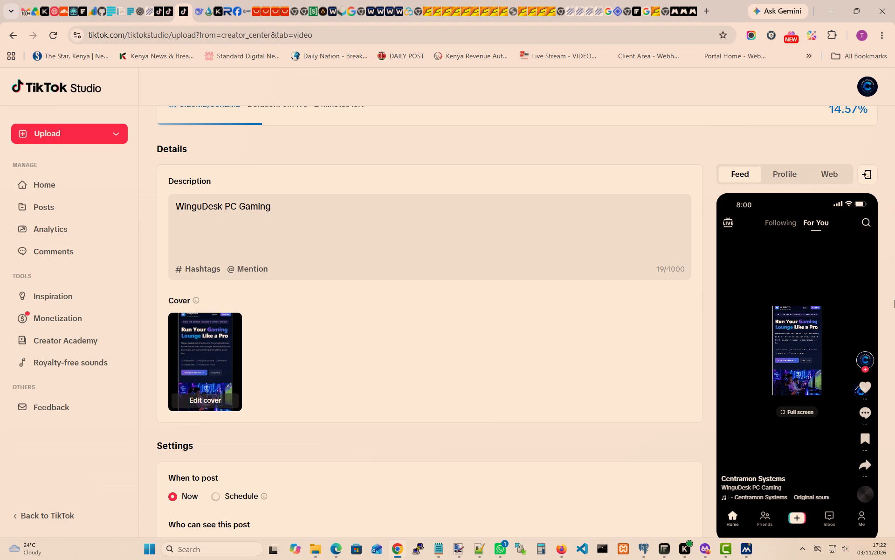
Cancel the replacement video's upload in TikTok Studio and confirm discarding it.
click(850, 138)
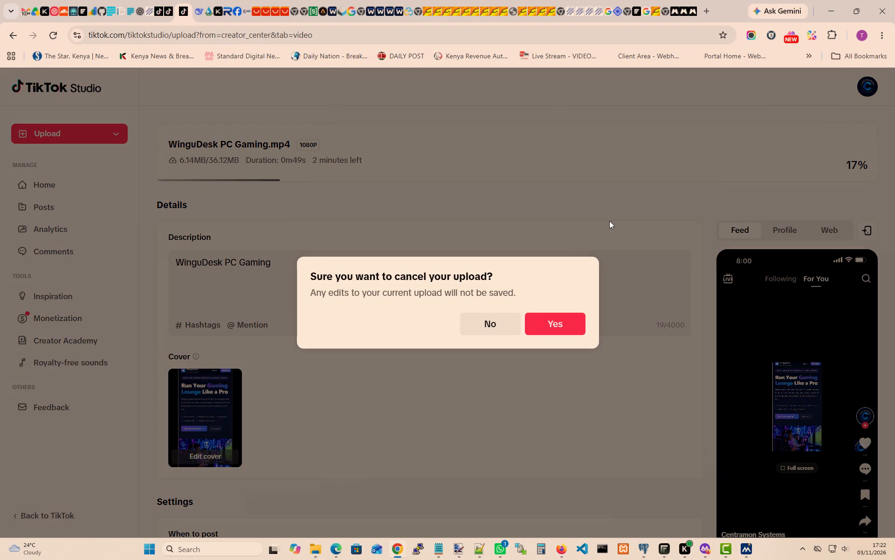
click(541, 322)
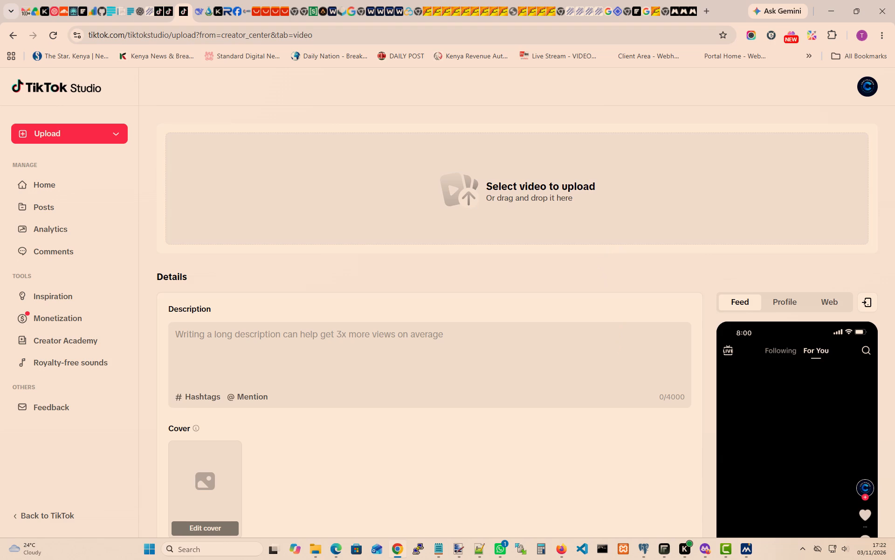
Rename the exported video in the TikTok folder as WinguDesk PC Gaming_old and minimise the folder to return to Win Video Editor Pro.
click(749, 546)
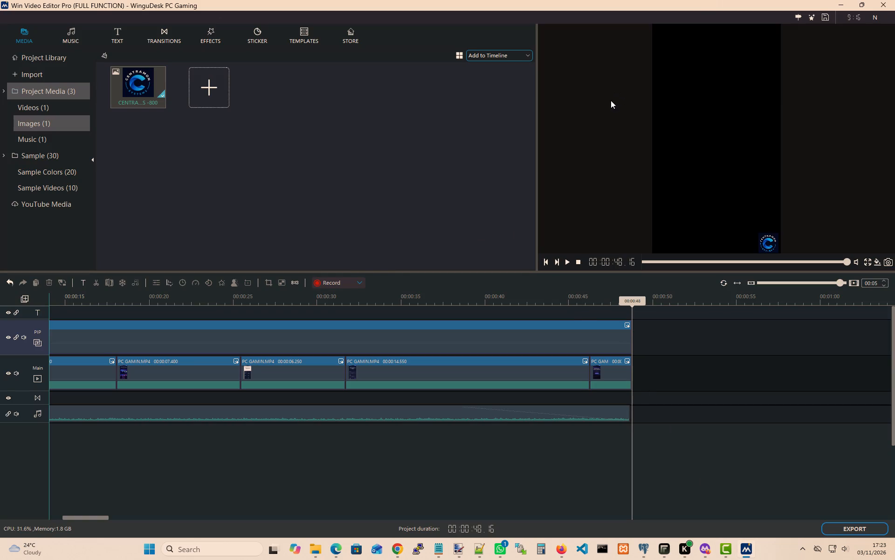
click(314, 550)
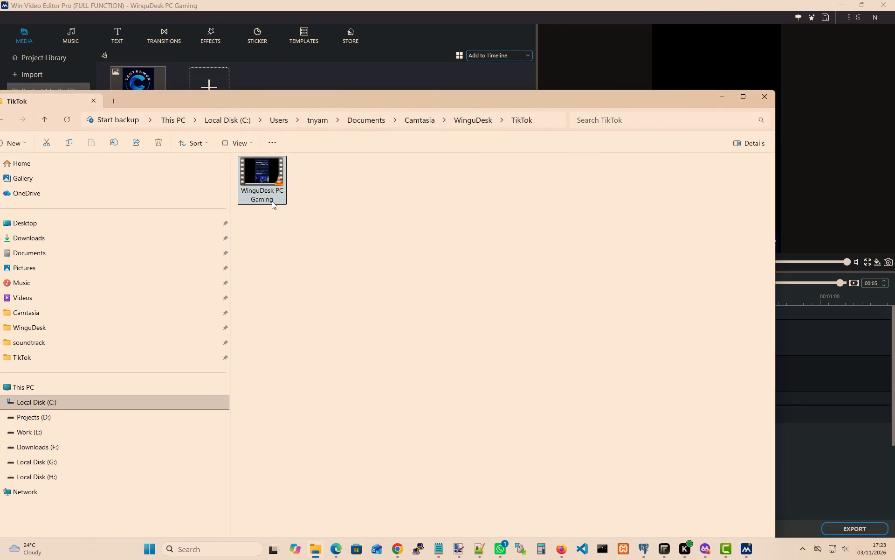
click(272, 201)
click(275, 200)
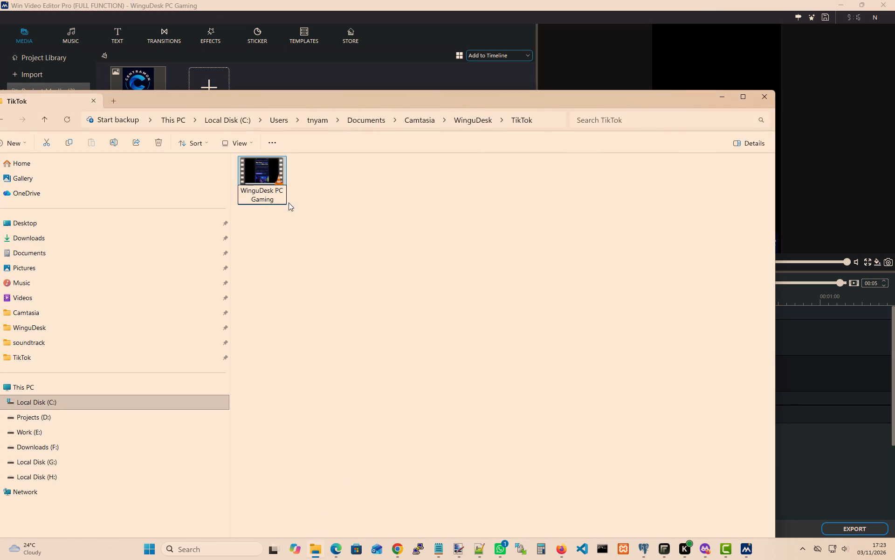
key(shift+underscore)
text(ol)
key(d)
click(407, 263)
click(723, 98)
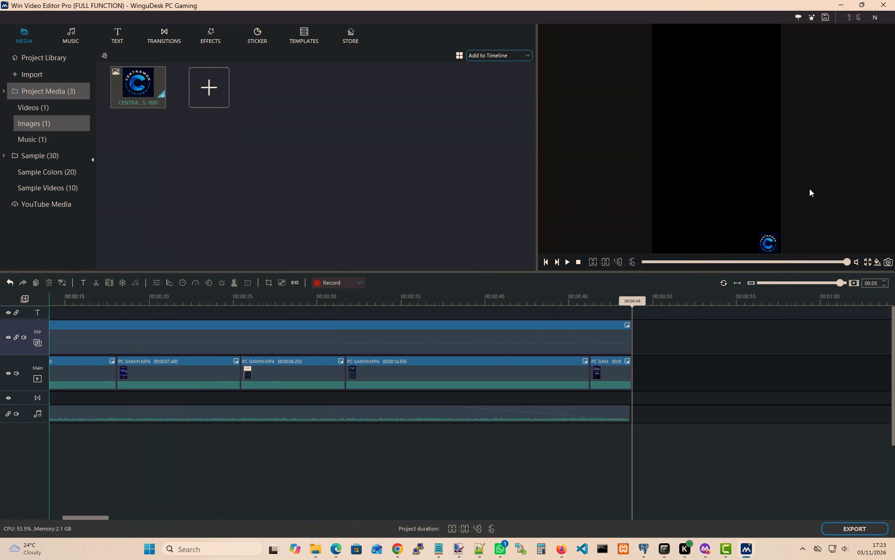
Export the WinguDesk PC Gaming project as MP4 with the resolution set to 1080*1920 (1080P).
click(854, 530)
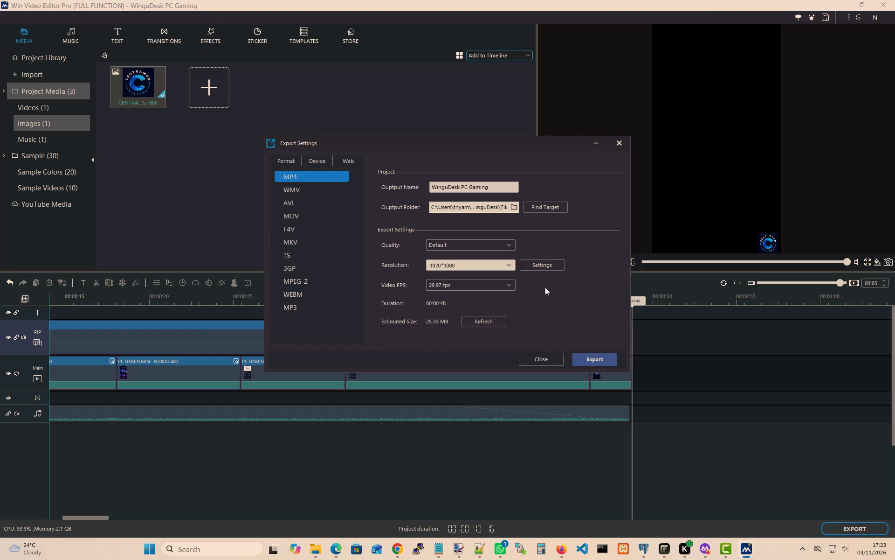
click(510, 266)
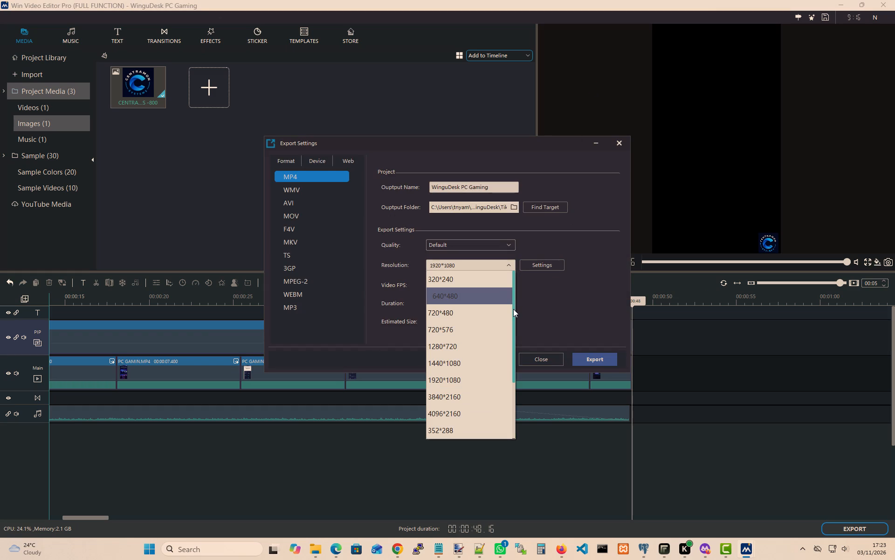
drag(513, 309, 514, 318)
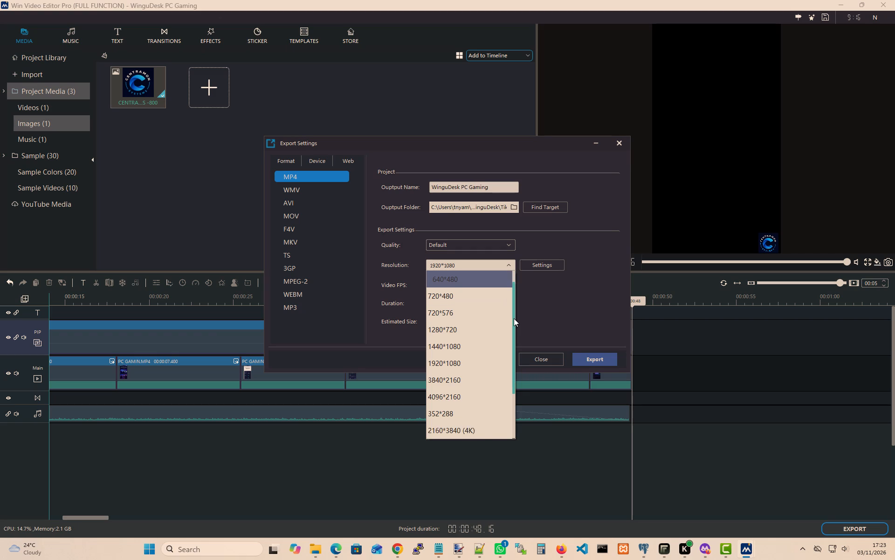
drag(514, 318, 512, 392)
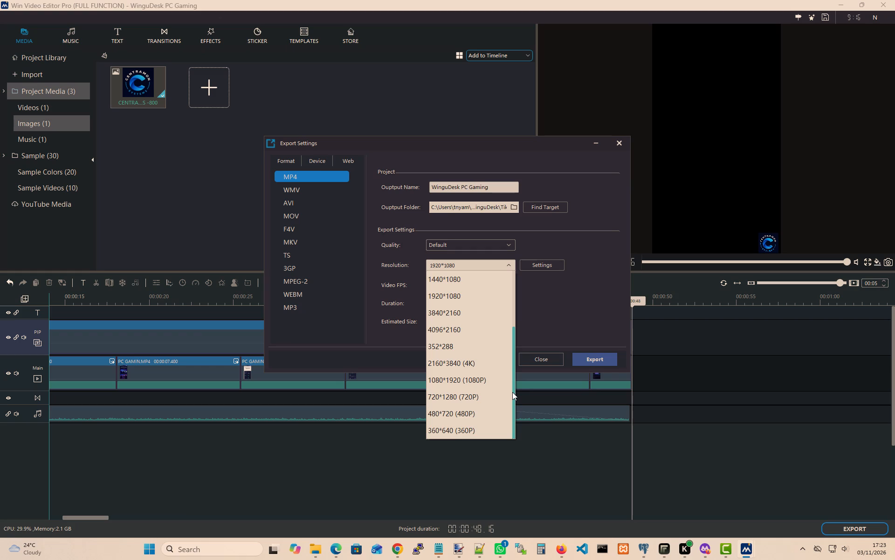
drag(512, 392, 512, 348)
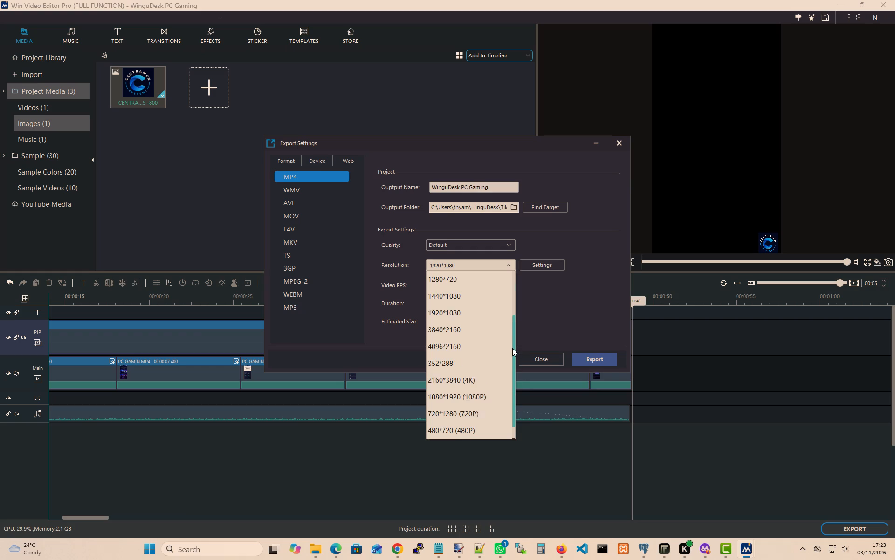
drag(512, 348, 509, 308)
scroll(509, 315, up, 1)
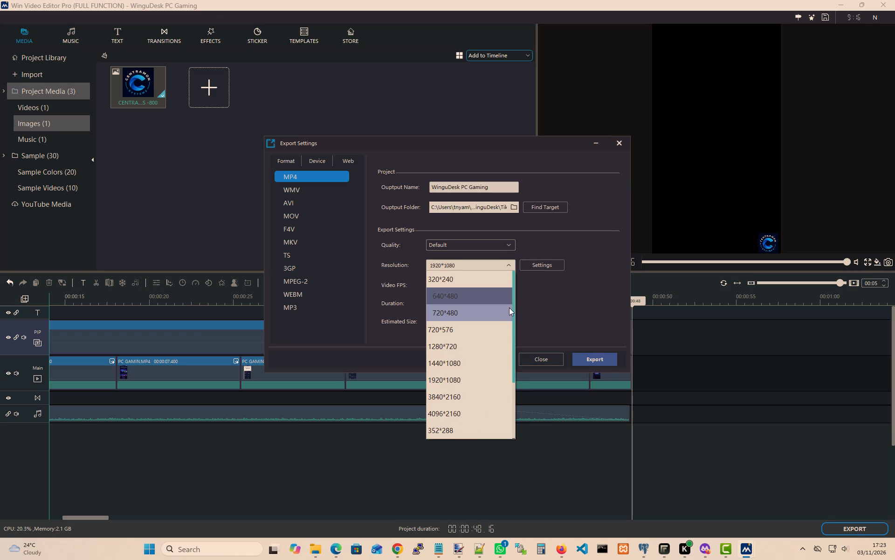
drag(509, 308, 508, 291)
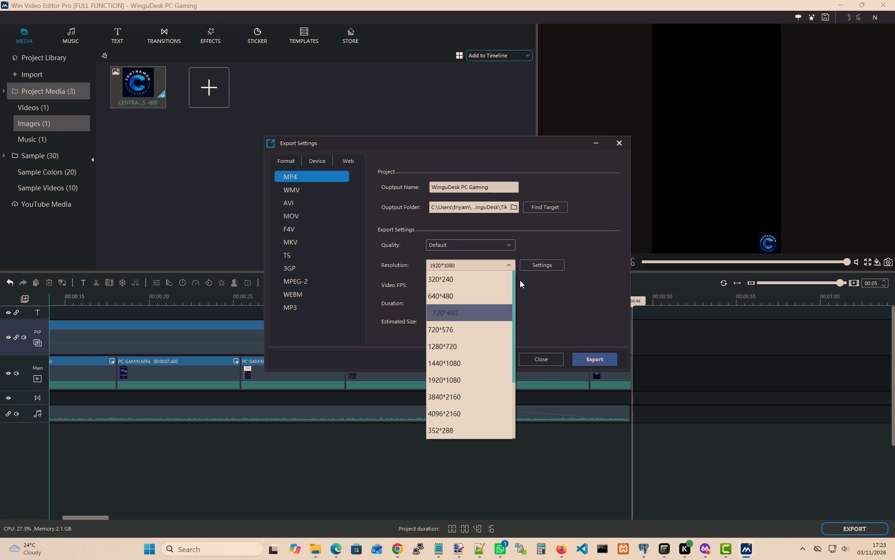
drag(514, 294, 514, 333)
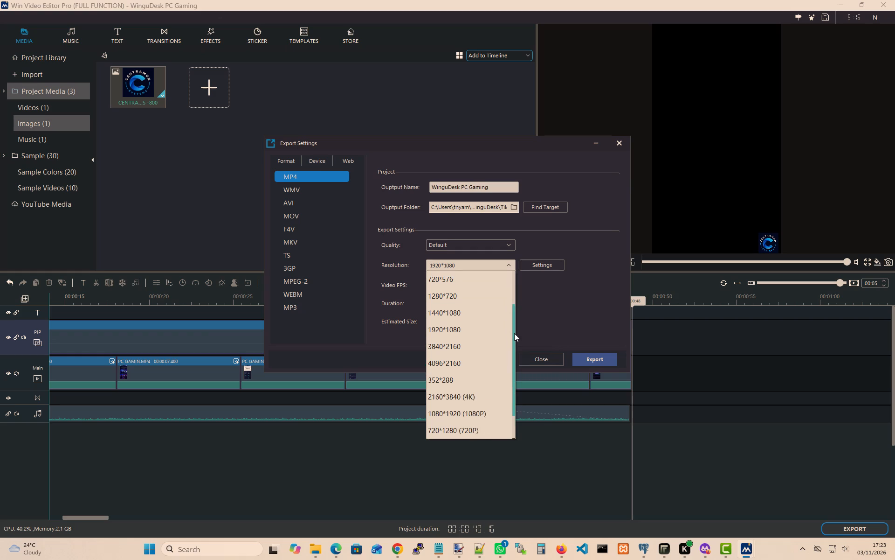
drag(514, 333, 516, 372)
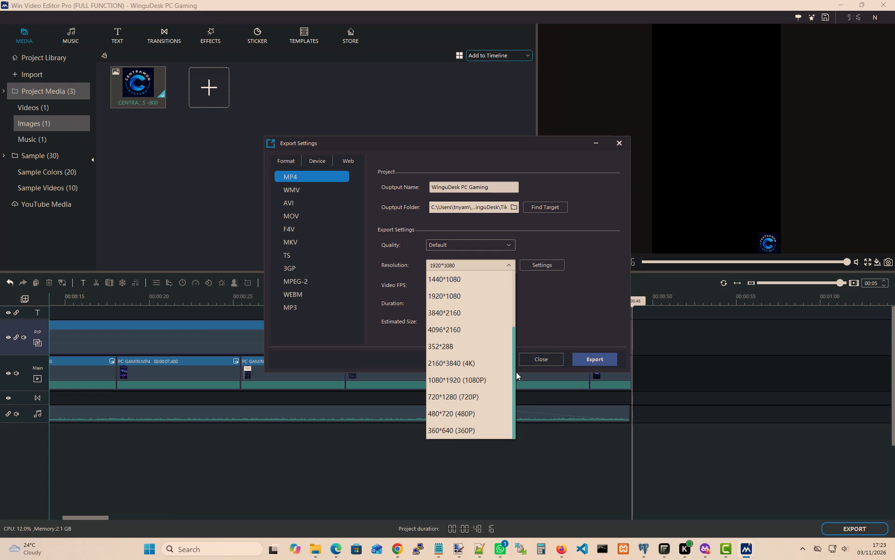
click(479, 377)
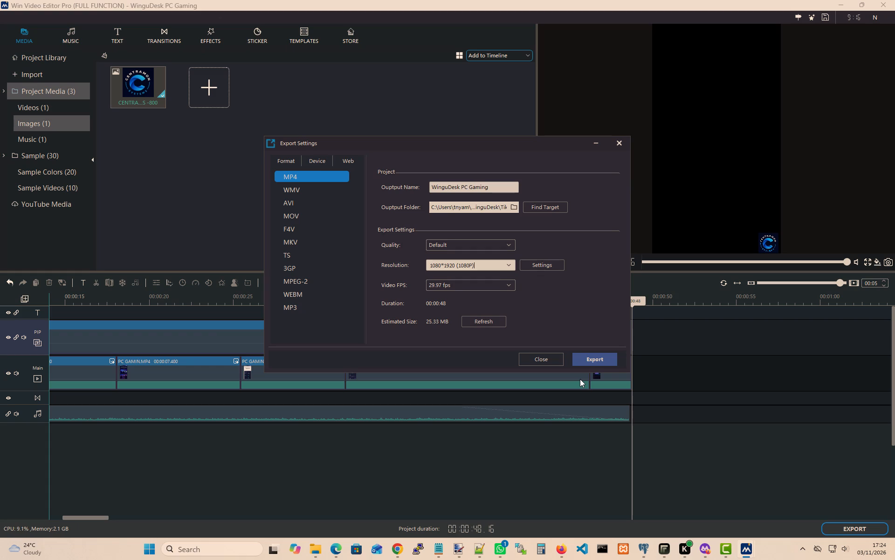
click(587, 361)
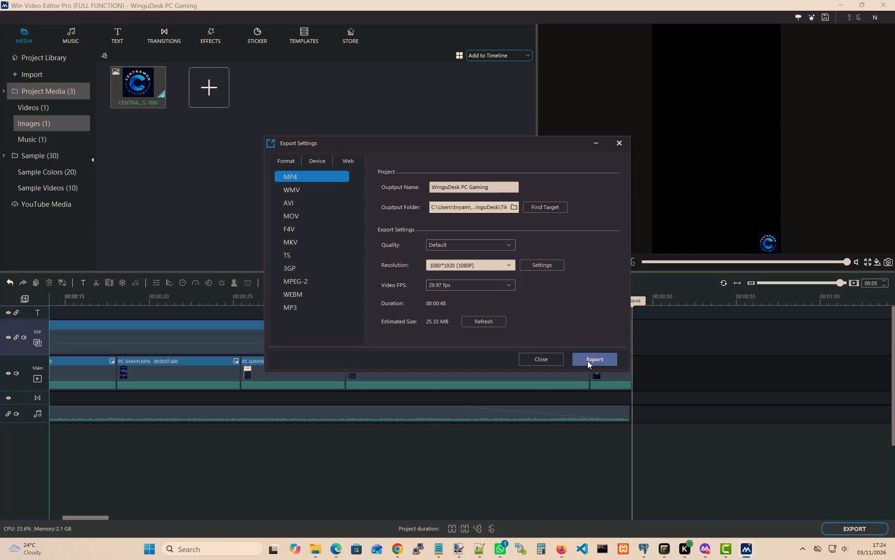
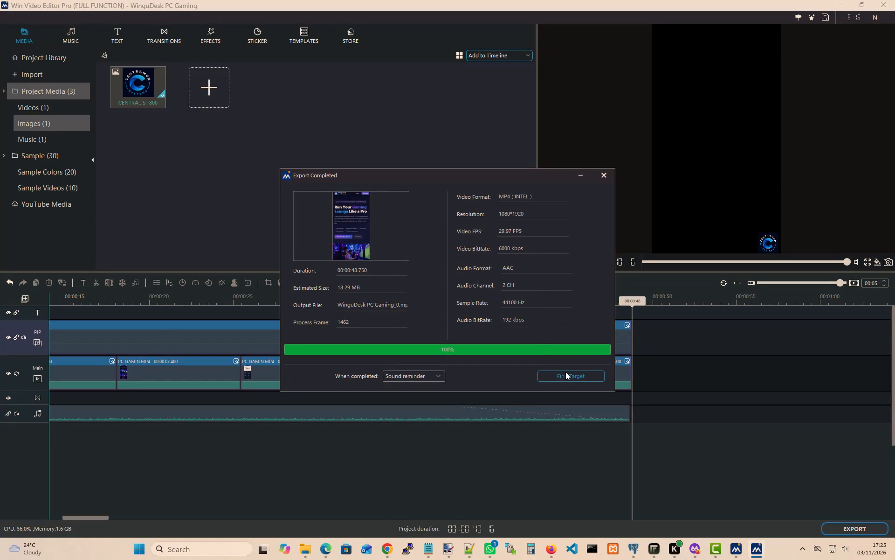
Open the finished export's location and delete WinguDesk PC Gaming_old from the TikTok folder.
click(567, 376)
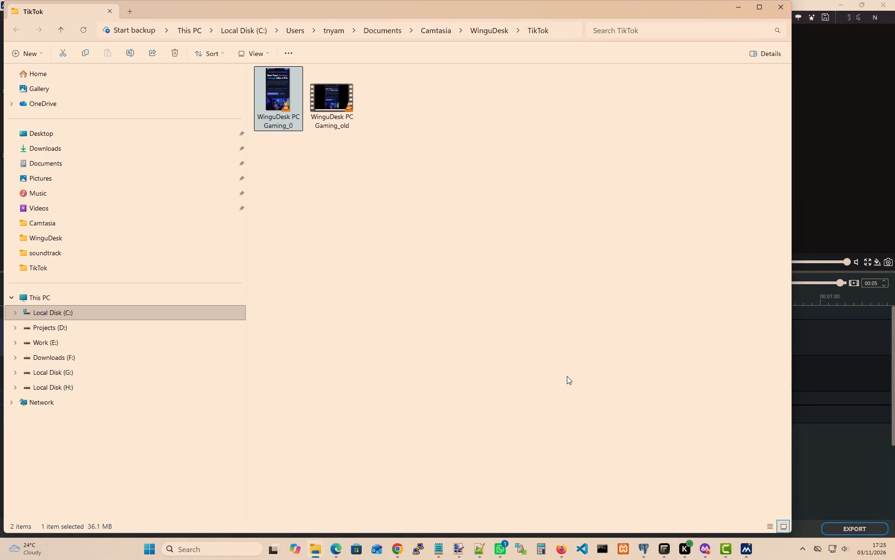
click(336, 96)
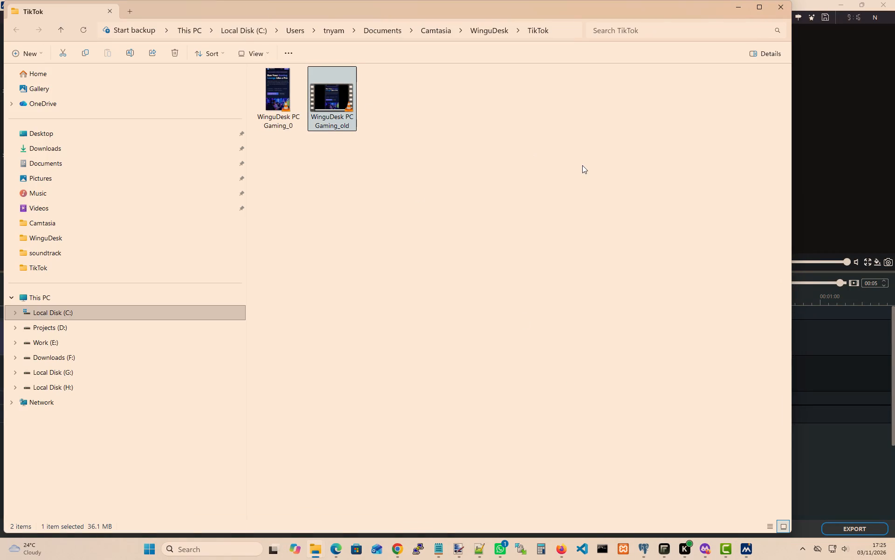
key(Delete)
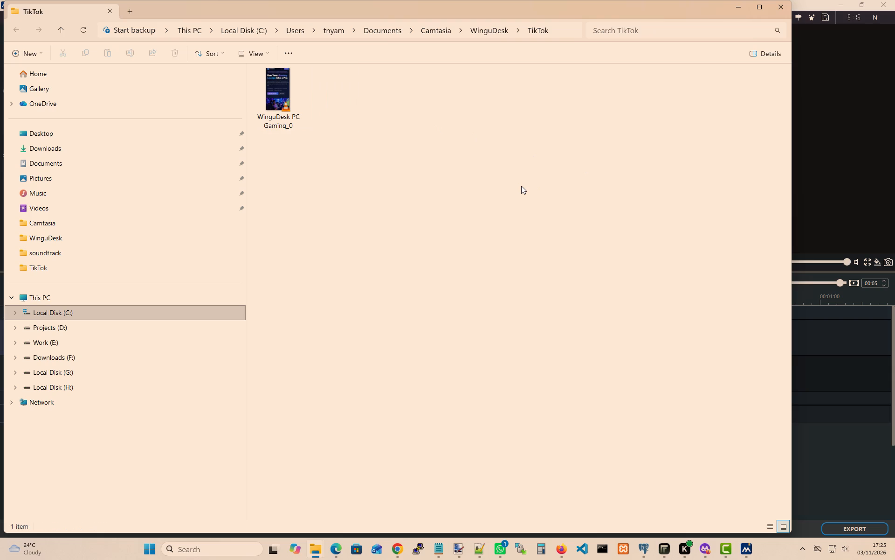
Play the newly exported WinguDesk PC Gaming_0 video in VLC to check it, then close the player and minimise the folder.
double_click(282, 93)
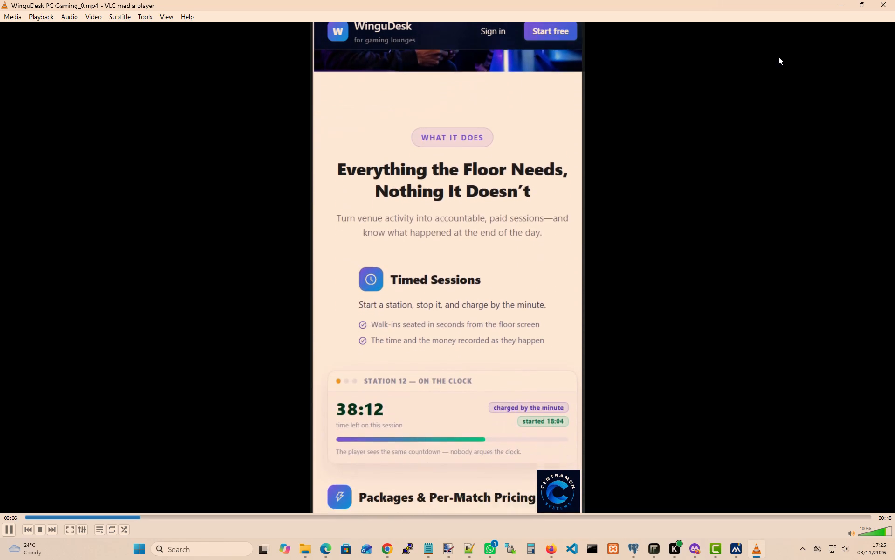
click(884, 7)
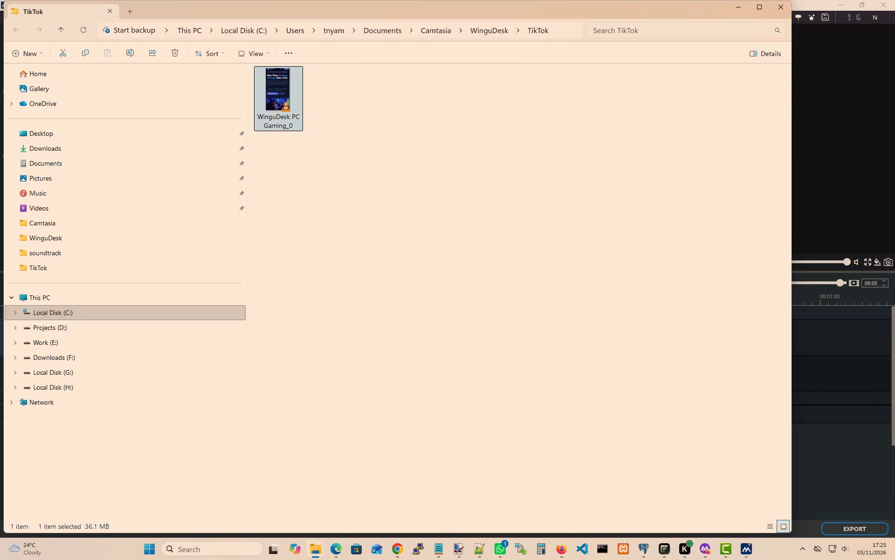
click(736, 9)
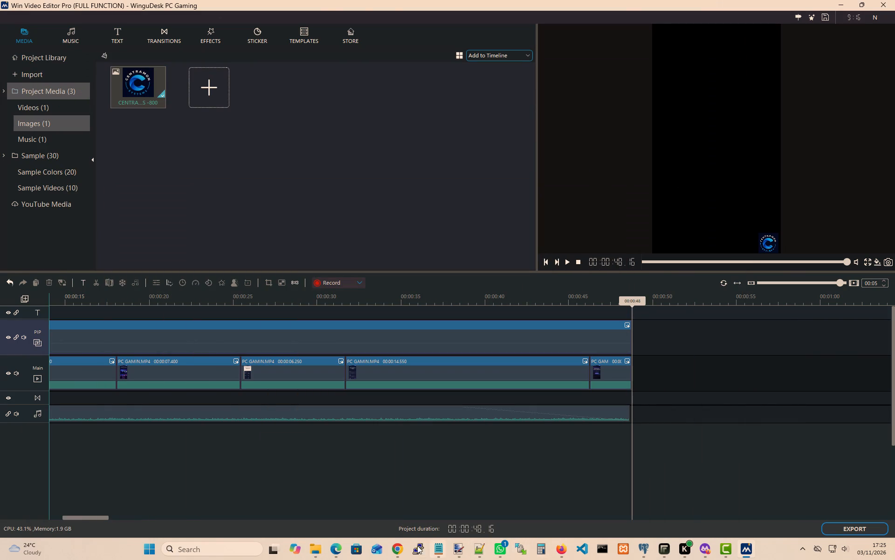
Switch to TikTok Studio in Chrome and upload WinguDesk PC Gaming_0 from the TikTok folder.
click(398, 549)
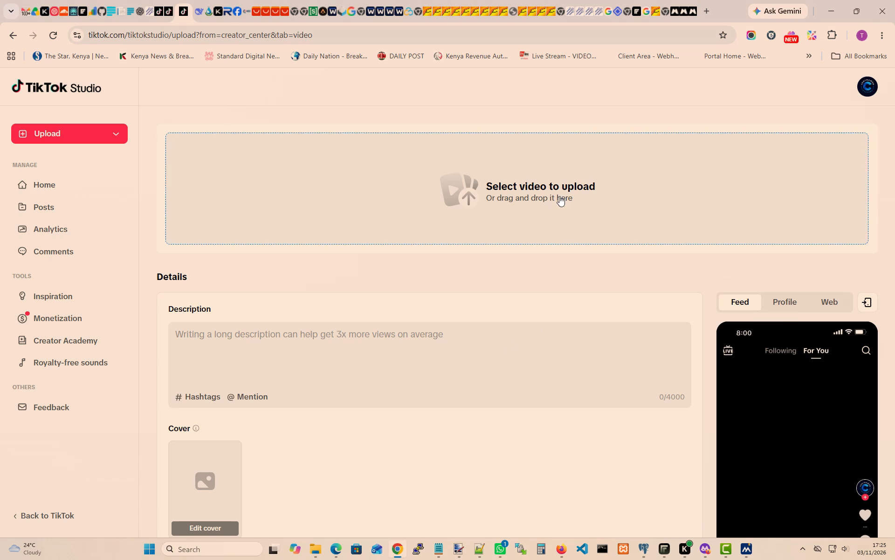
click(532, 187)
click(293, 169)
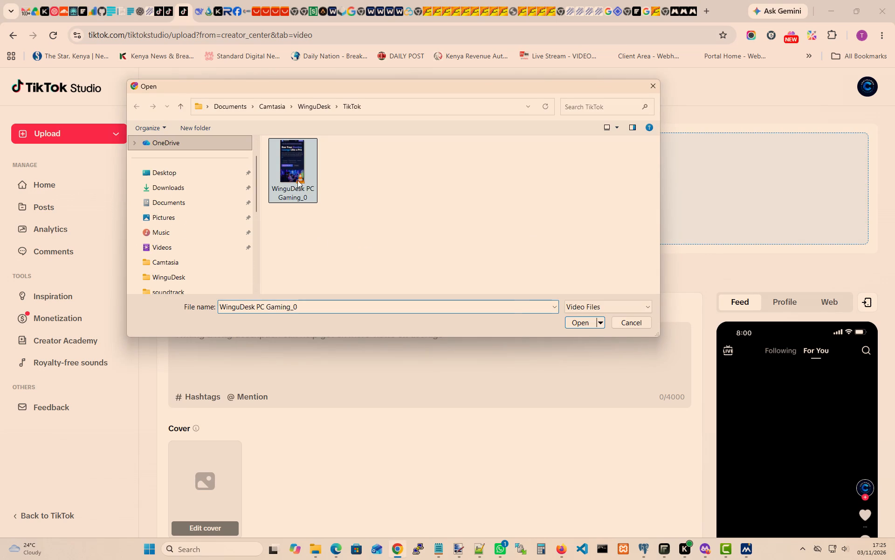
click(584, 324)
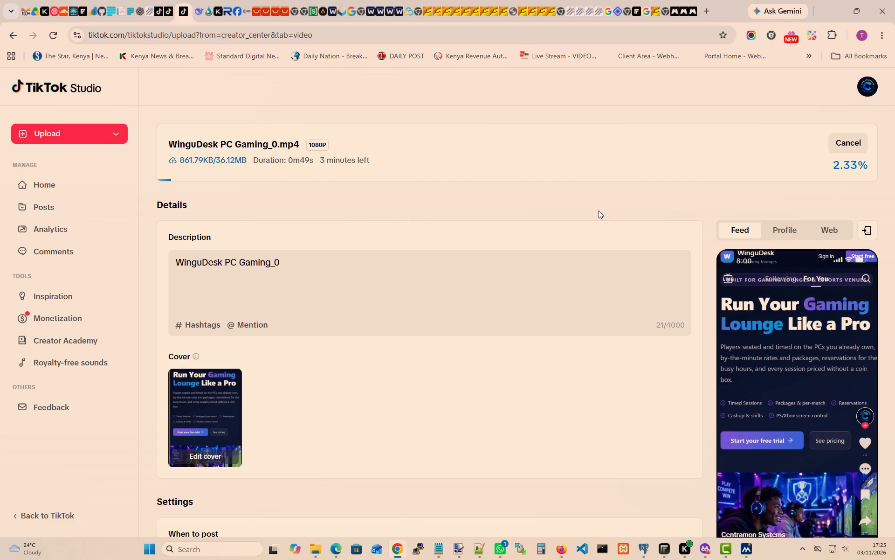
Remove the "_0" suffix from the TikTok post's description so it reads "WinguDesk PC Gaming".
click(270, 263)
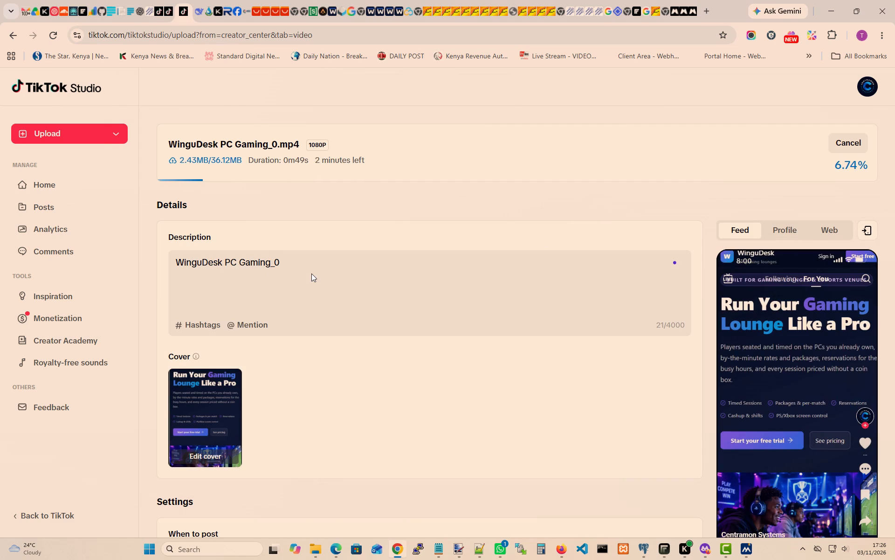
key(Delete)
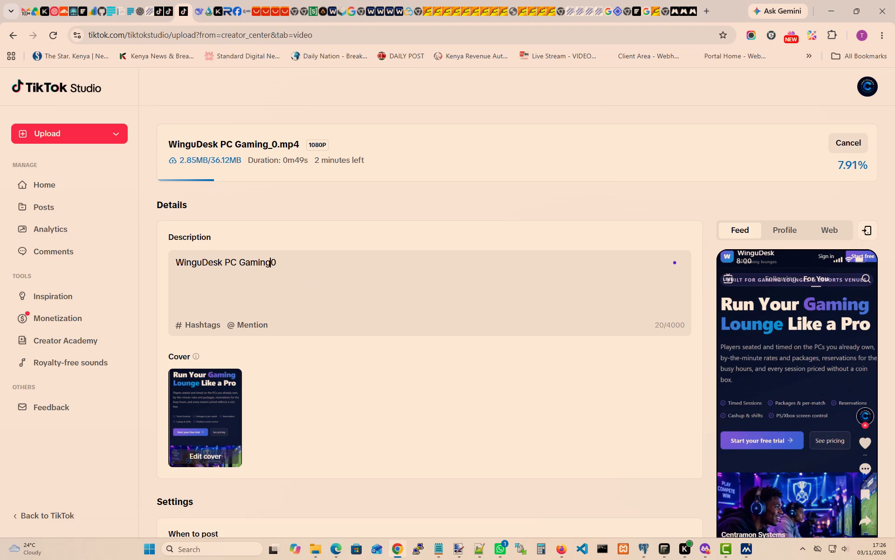
key(Delete)
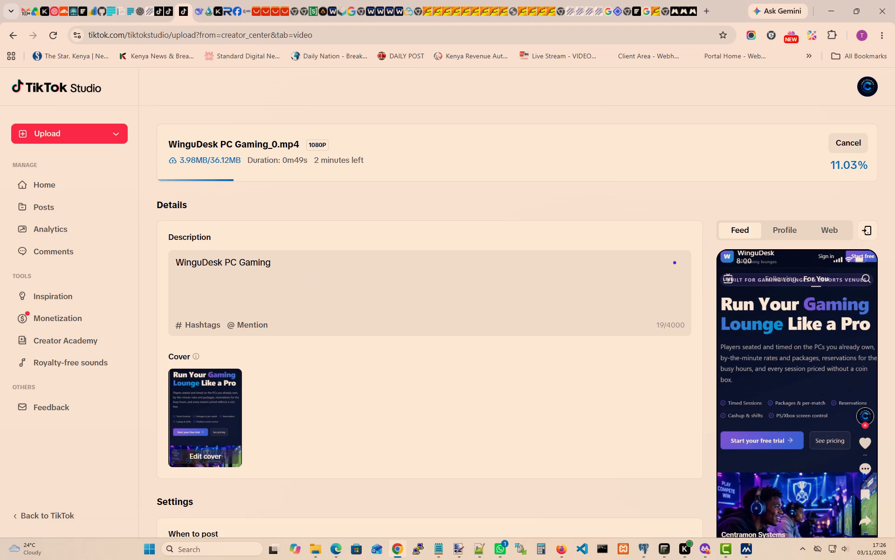
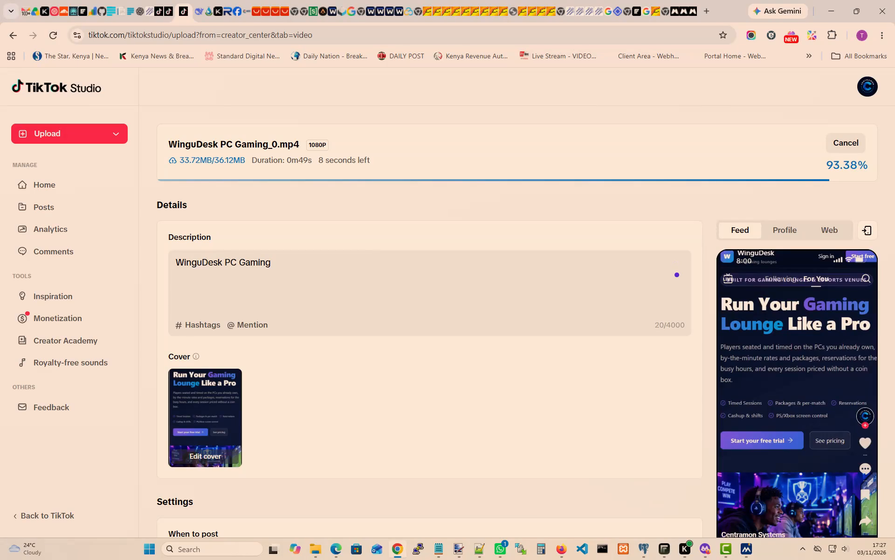
Add a second line to the post description reading "Get paid thru Mpesa".
text(get)
key(BackSpace)
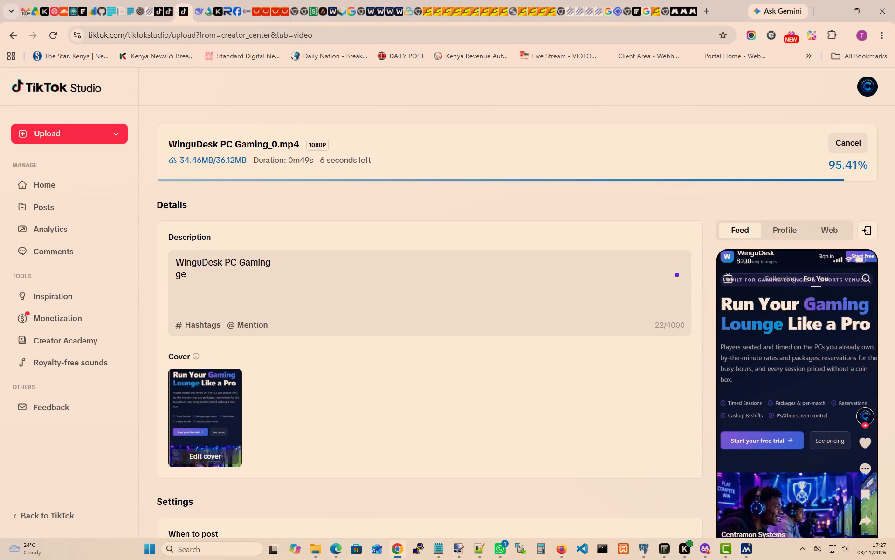
key(BackSpace)
key(BackSpace)
key(shift+g)
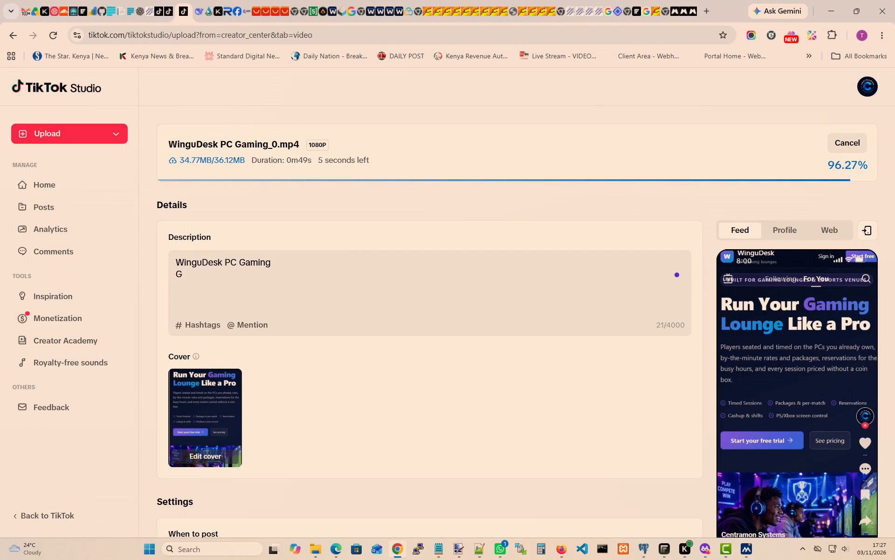
text(et)
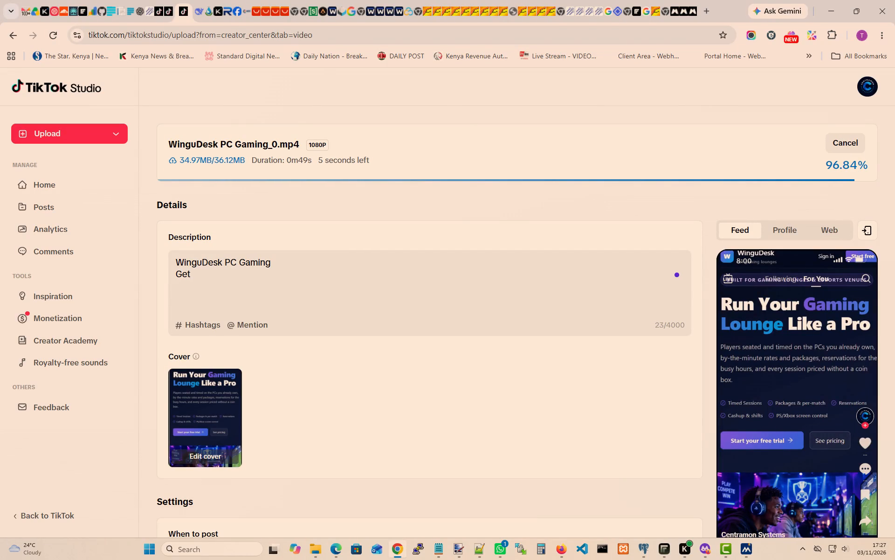
key(space)
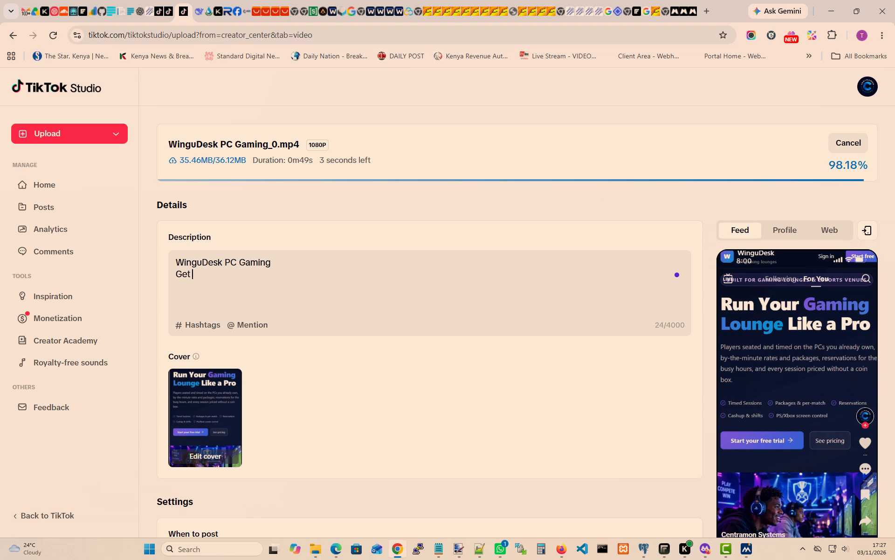
text(paid)
key(space)
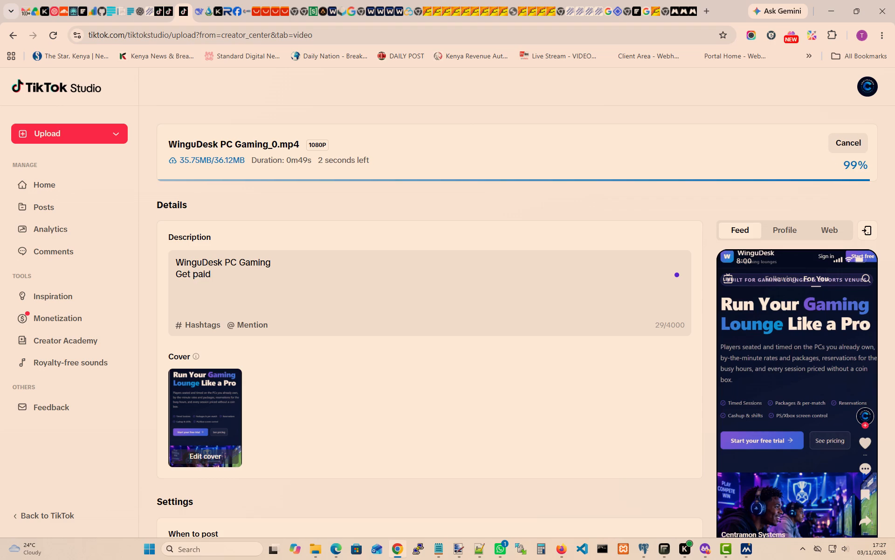
text(thru Mpesa)
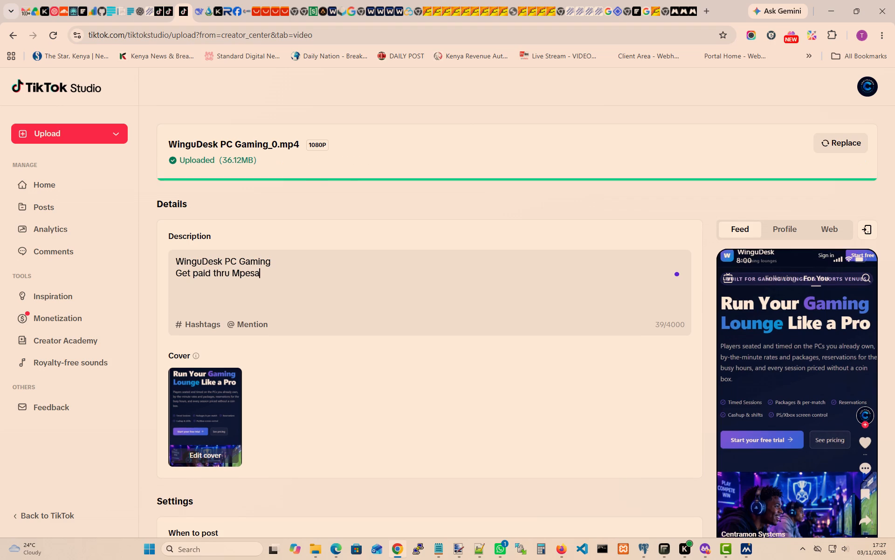
Insert the line "Run POS for Services & Snacks" between the description's title line and the Mpesa line.
click(297, 266)
key(shift+Return)
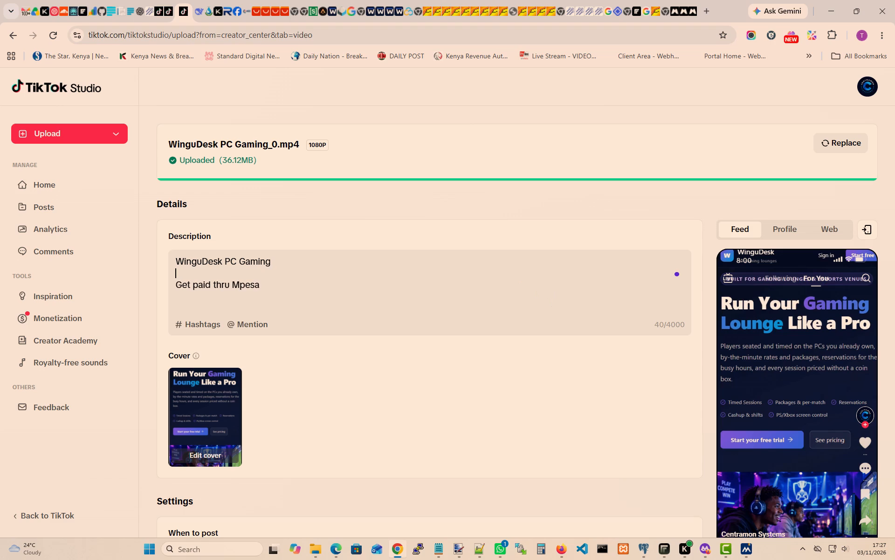
text(Run)
key(space)
text(P)
text(OS)
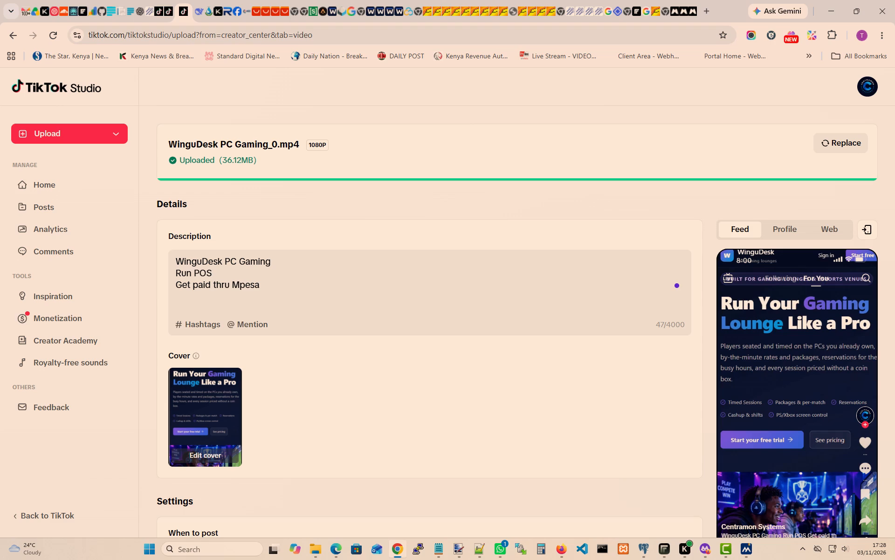
key(space)
text(for)
key(space)
text(Ser)
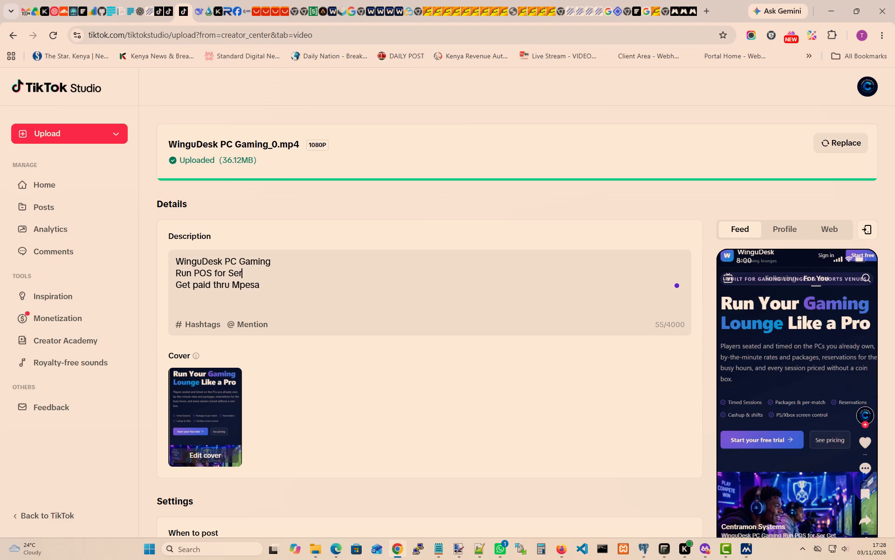
text(vices)
key(space)
text(& Sa)
key(BackSpace)
text(naks)
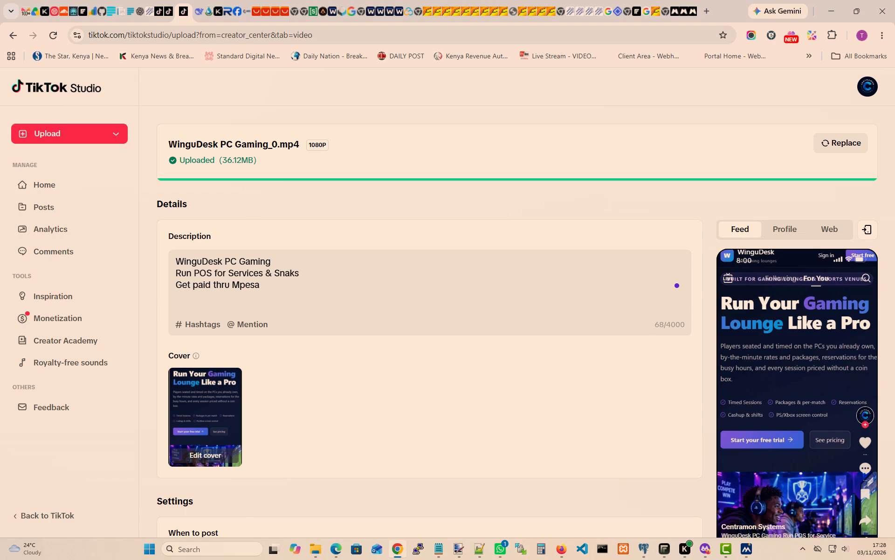
key(Left)
key(Left)
key(c)
key(Right)
key(Right)
key(Down)
End the description's "WinguDesk PC Gaming" and "Run POS for Services & Snacks" lines with full stops.
scroll(892, 171, down, 1)
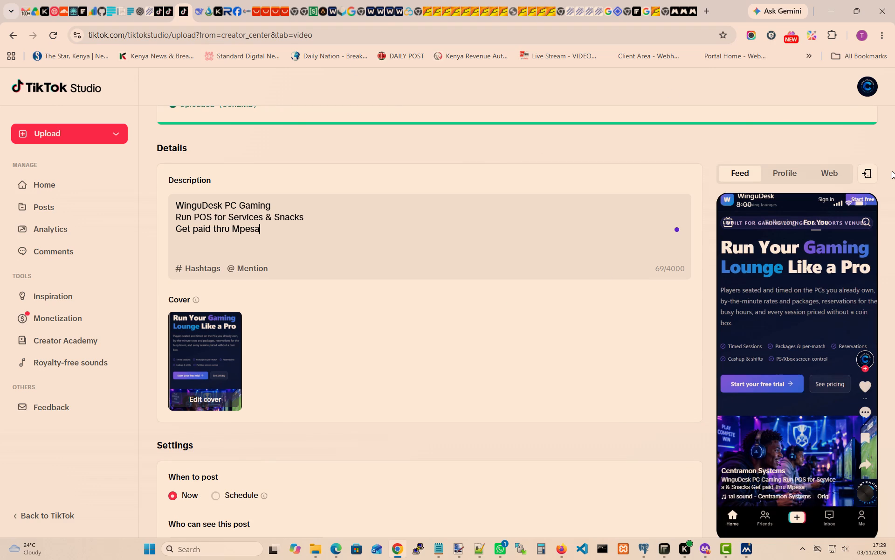
scroll(892, 171, up, 1)
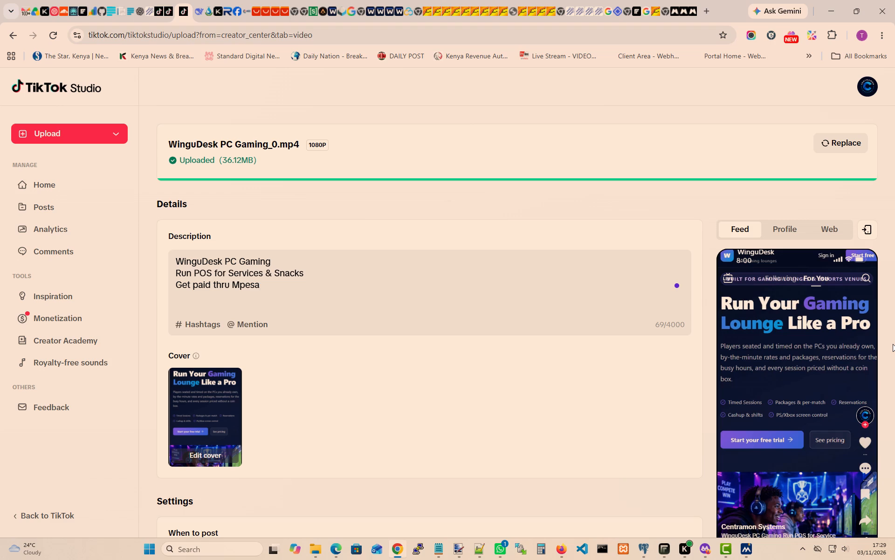
scroll(893, 344, down, 1)
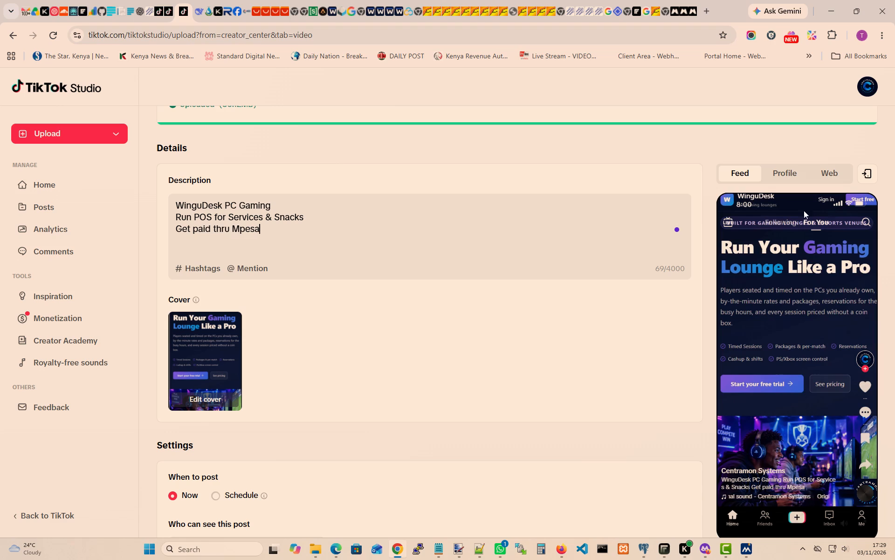
click(289, 205)
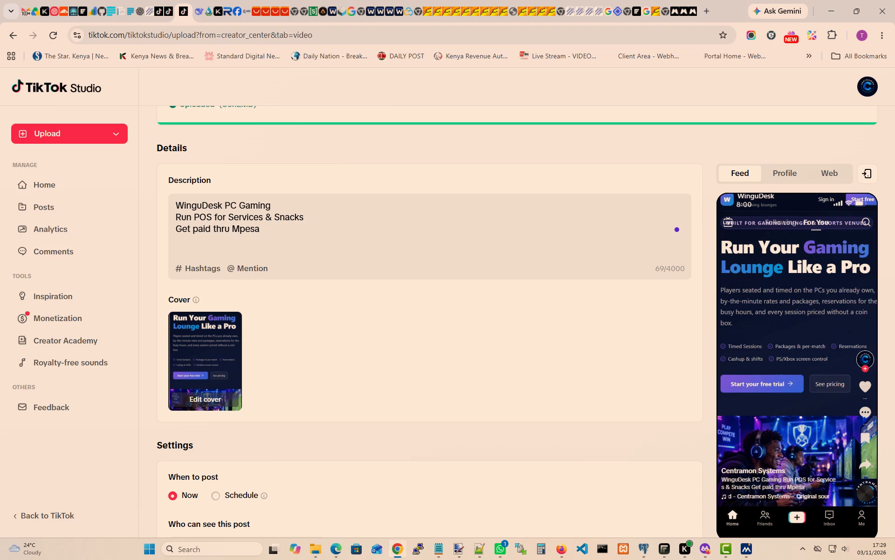
key(period)
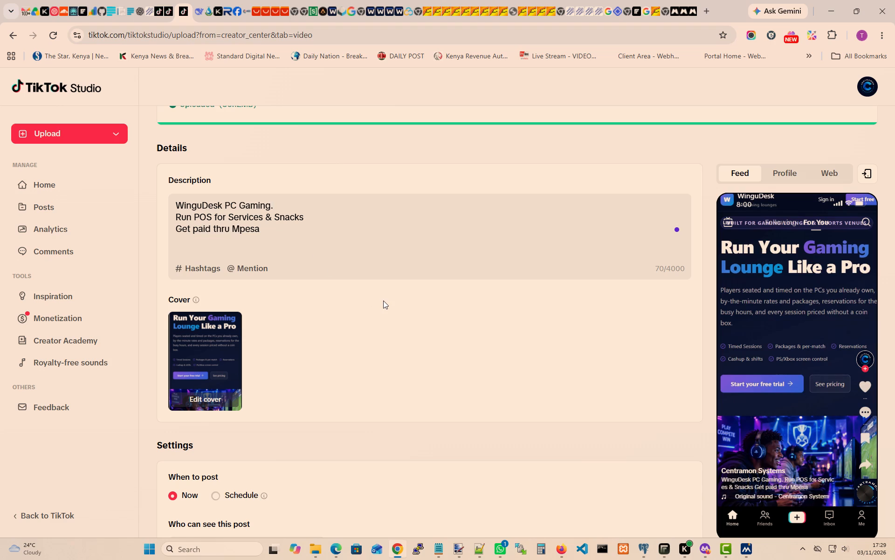
click(309, 217)
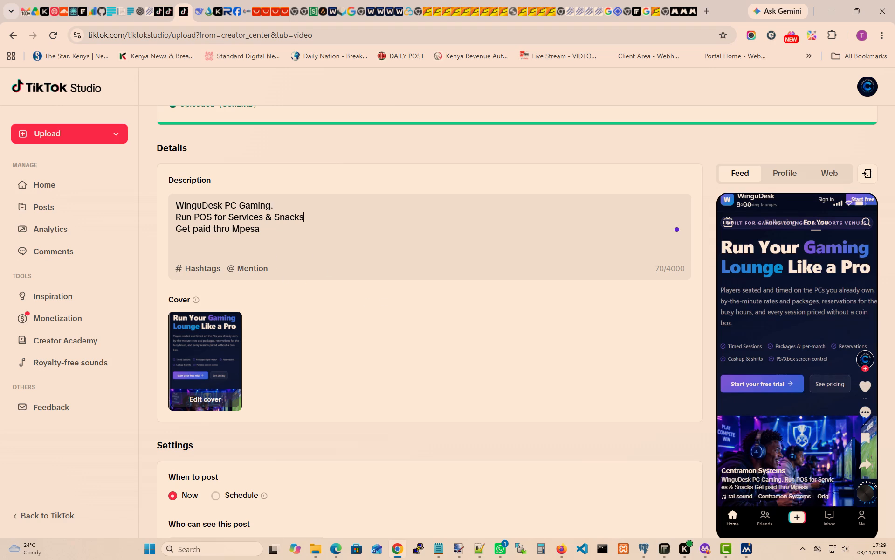
key(period)
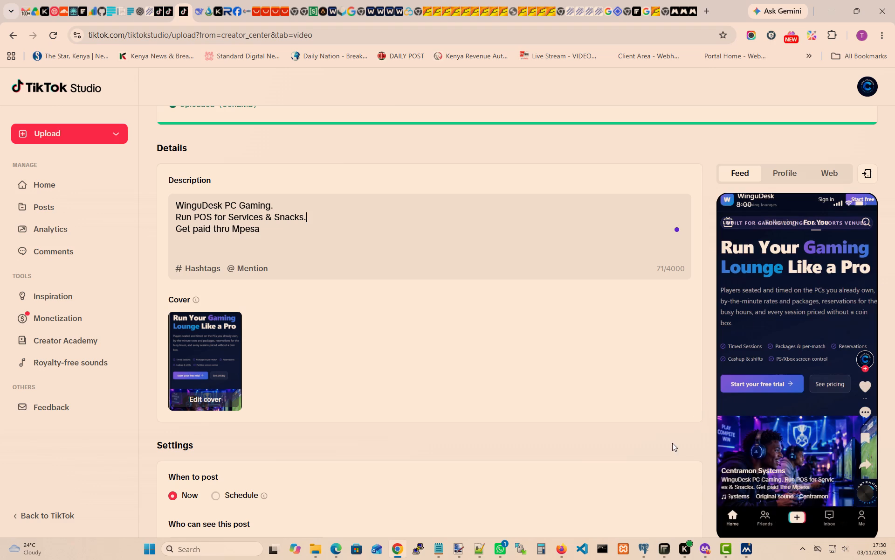
Play the uploaded video in the post's feed preview to check it.
click(733, 521)
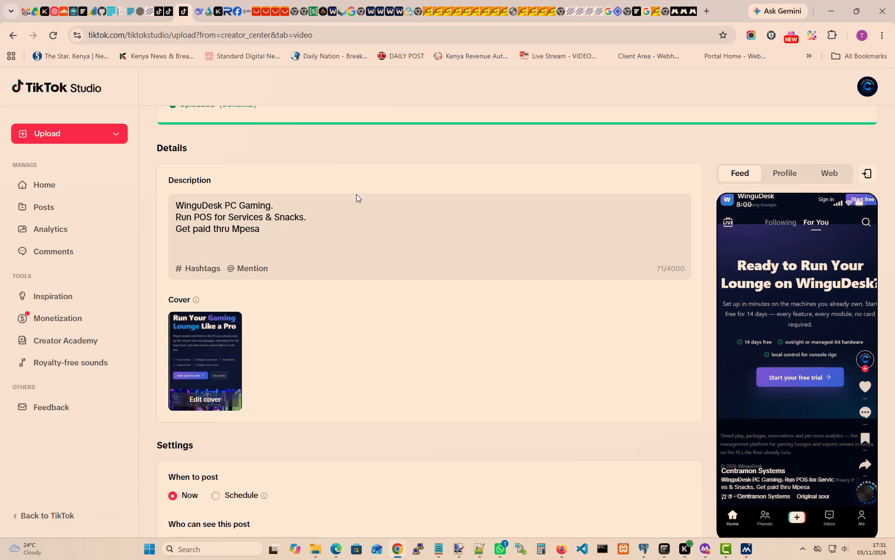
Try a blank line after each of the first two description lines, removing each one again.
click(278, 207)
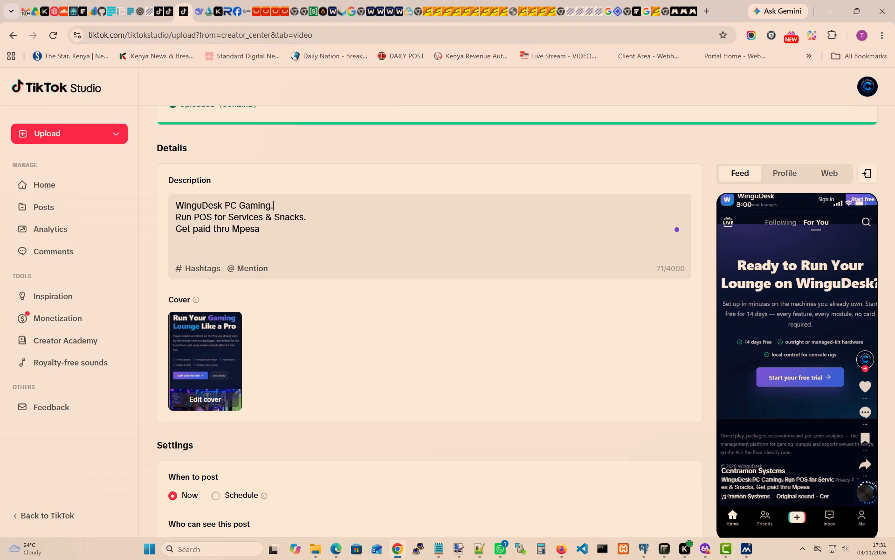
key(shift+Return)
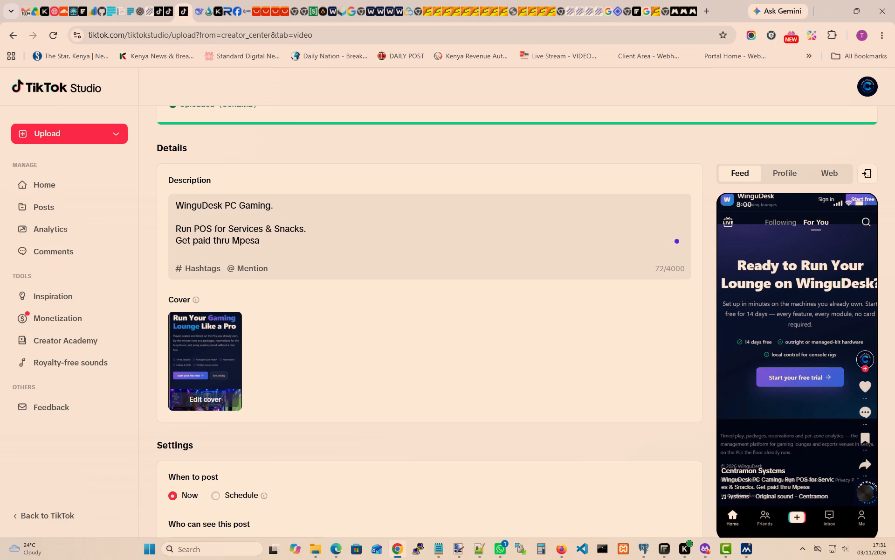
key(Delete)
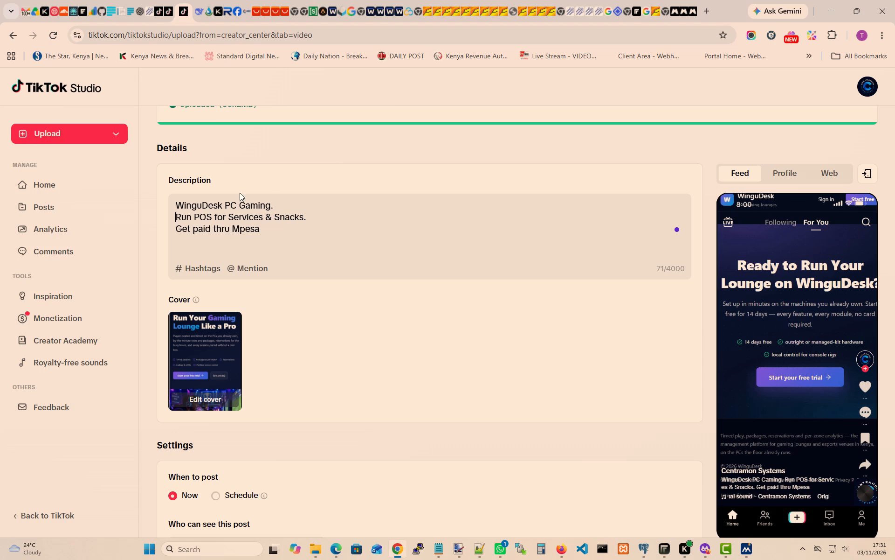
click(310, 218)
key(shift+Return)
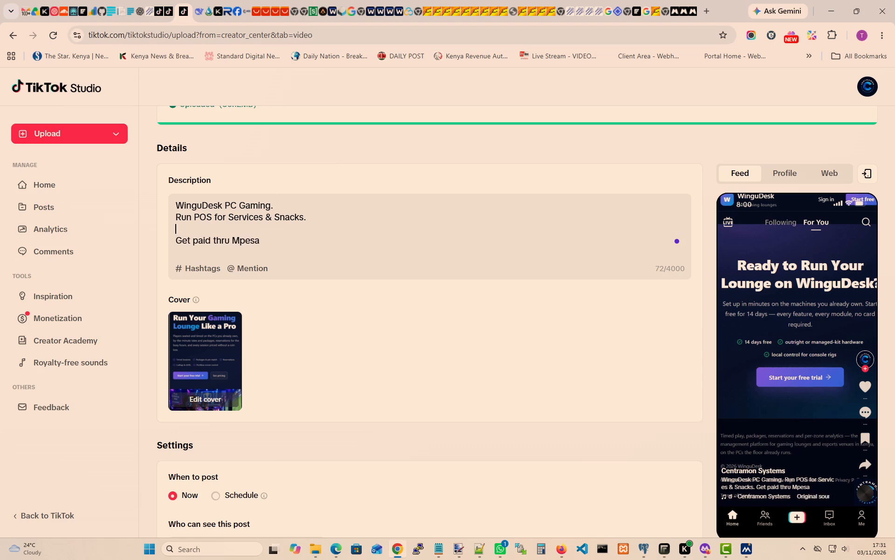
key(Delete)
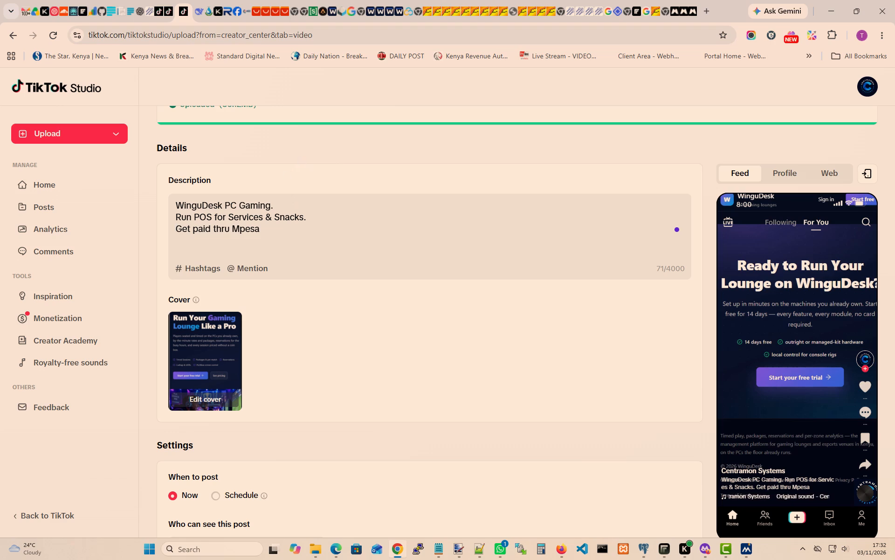
Add the hashtag text "#PC Gaming" on a new line below "Get paid thru Mpesa" in the description.
click(260, 229)
key(shift+Return)
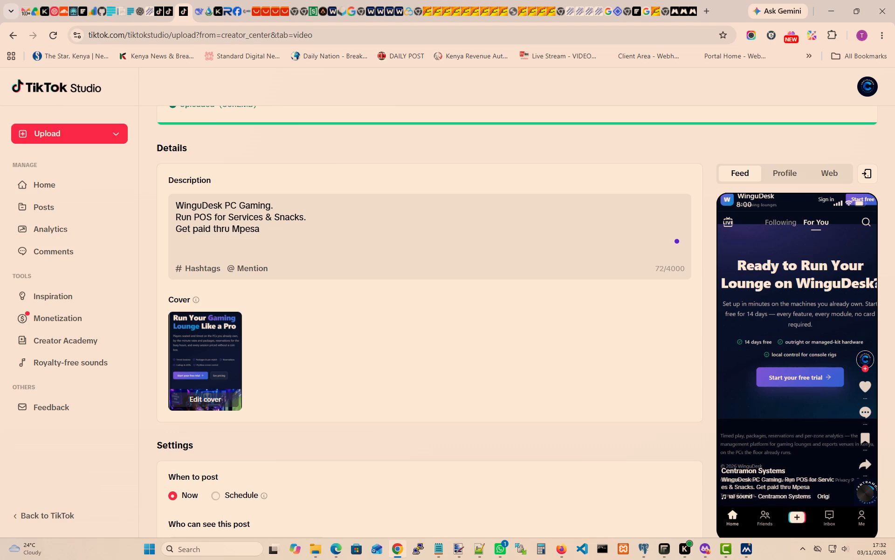
key(shift+numbersign)
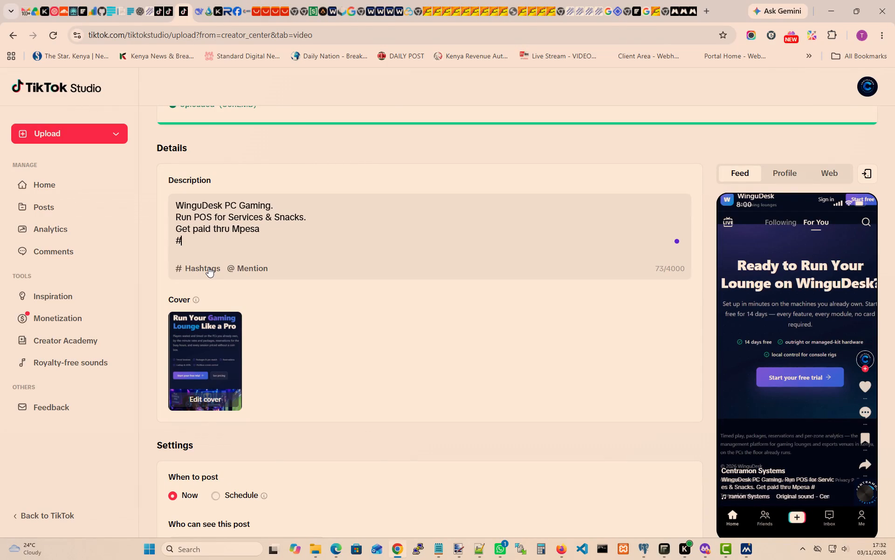
key(BackSpace)
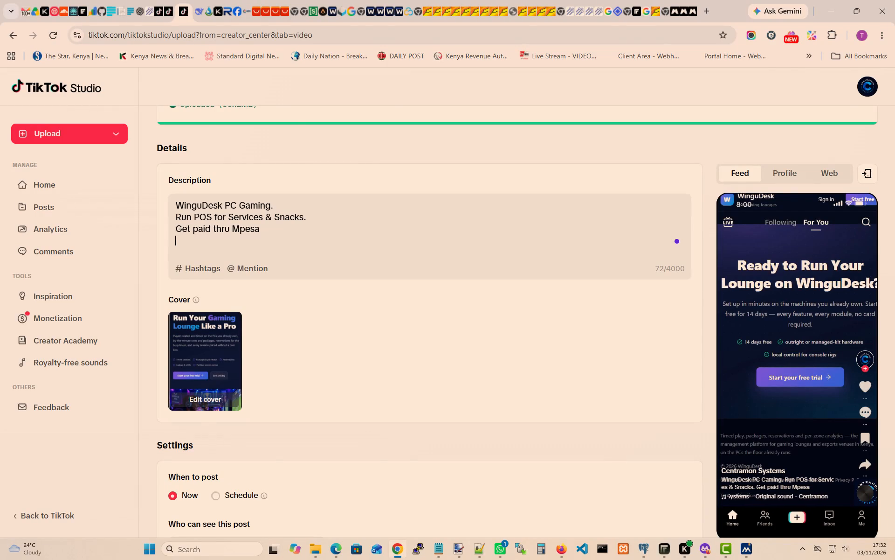
click(200, 271)
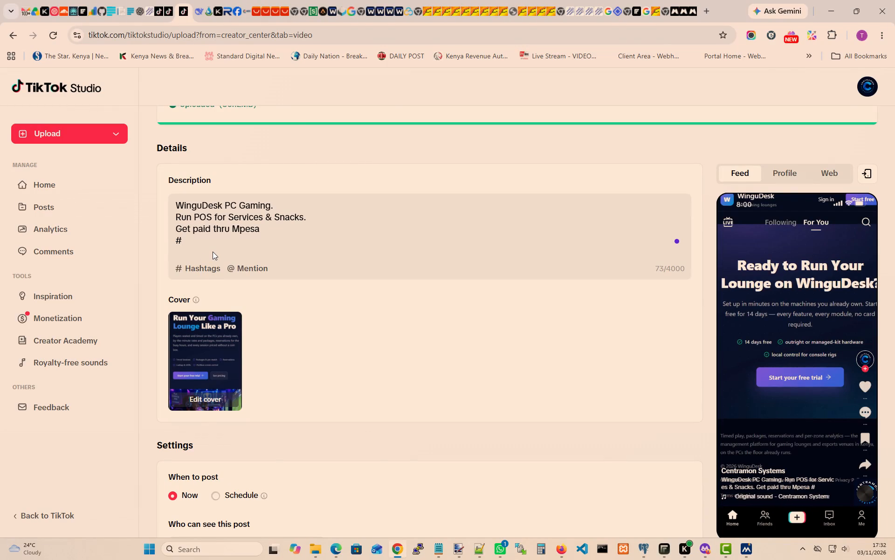
text(PC Gaming)
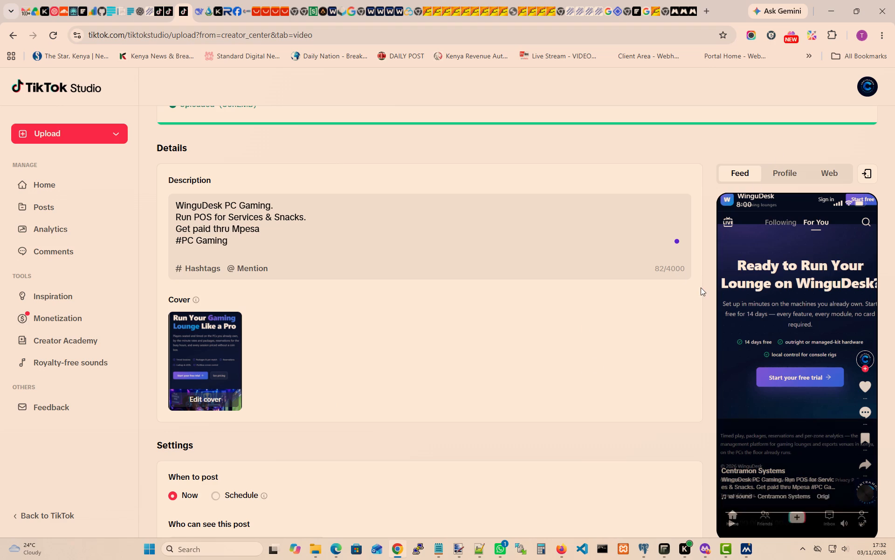
Review the post settings and checks, and publish the WinguDesk PC Gaming video immediately without waiting for the content check.
click(619, 315)
scroll(618, 317, down, 5)
scroll(618, 317, up, 1)
scroll(618, 317, down, 5)
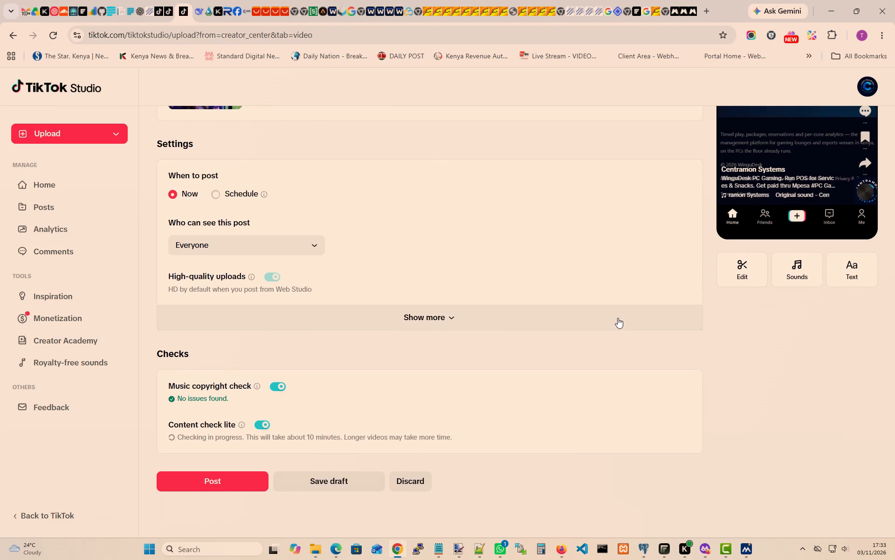
scroll(618, 318, up, 1)
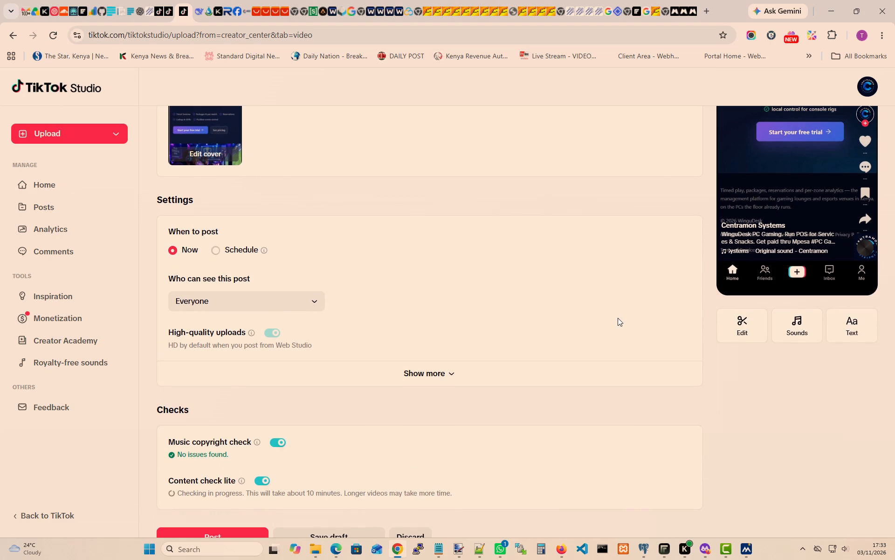
scroll(618, 318, down, 2)
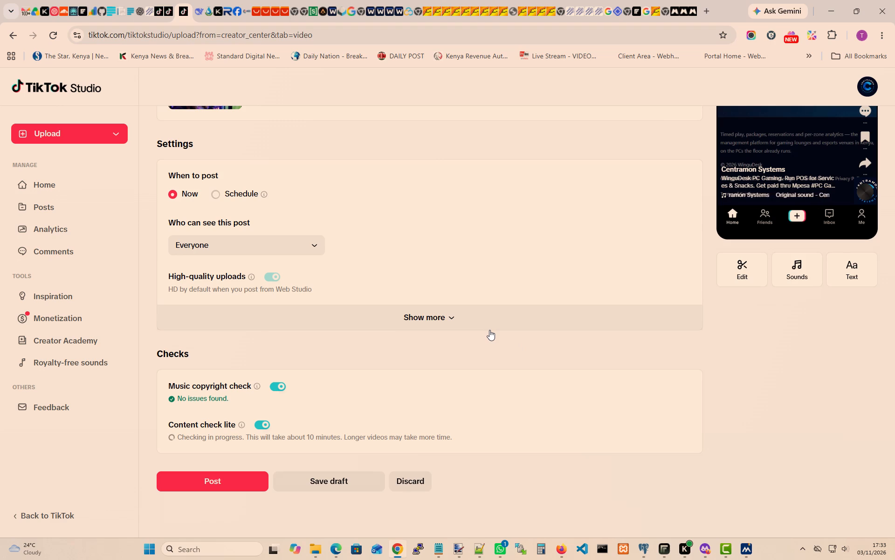
scroll(489, 330, down, 4)
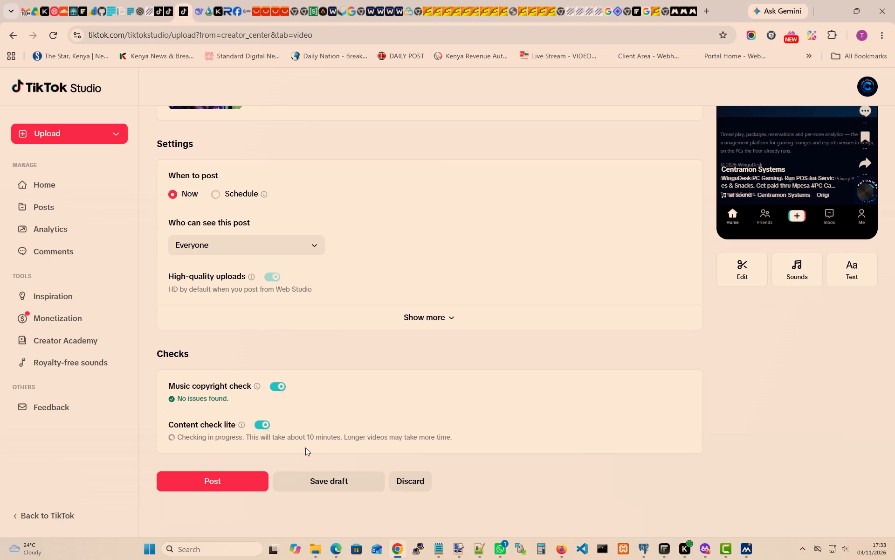
click(211, 478)
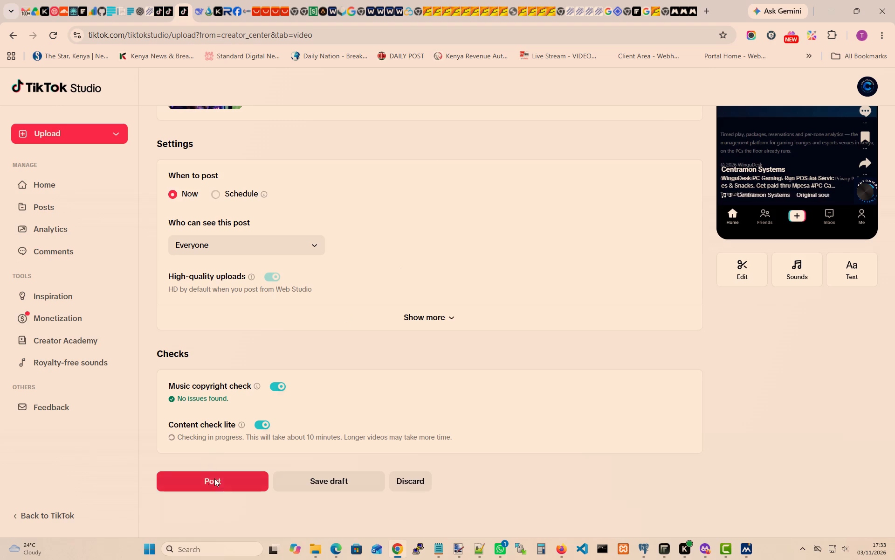
click(561, 339)
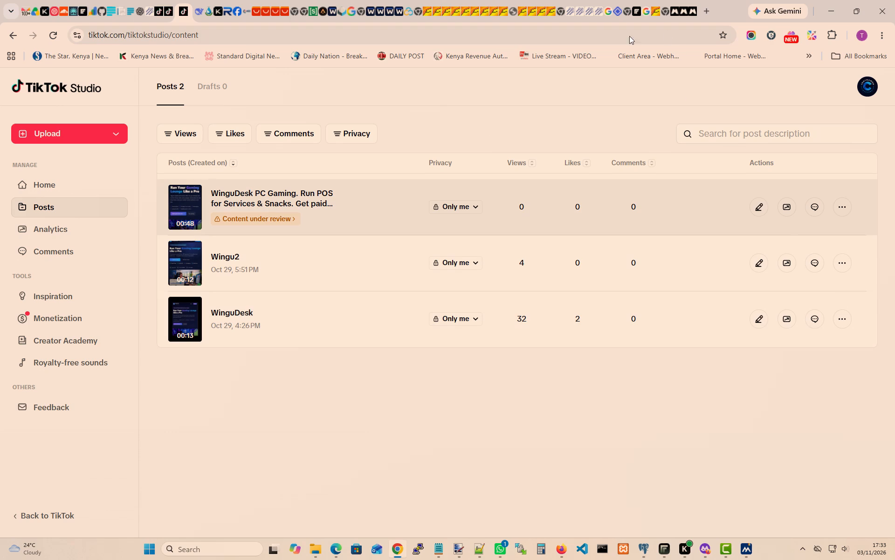
Set the privacy of the newly published WinguDesk PC Gaming post to Everyone.
click(471, 208)
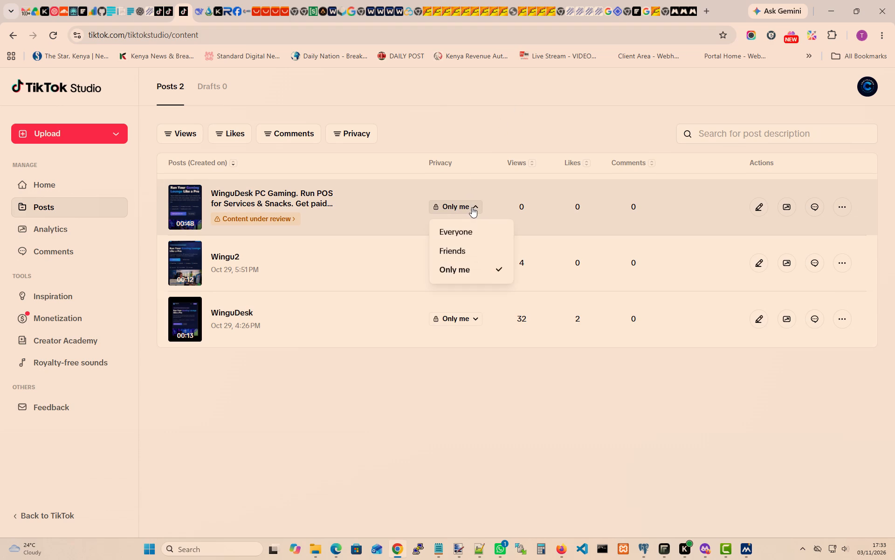
click(453, 232)
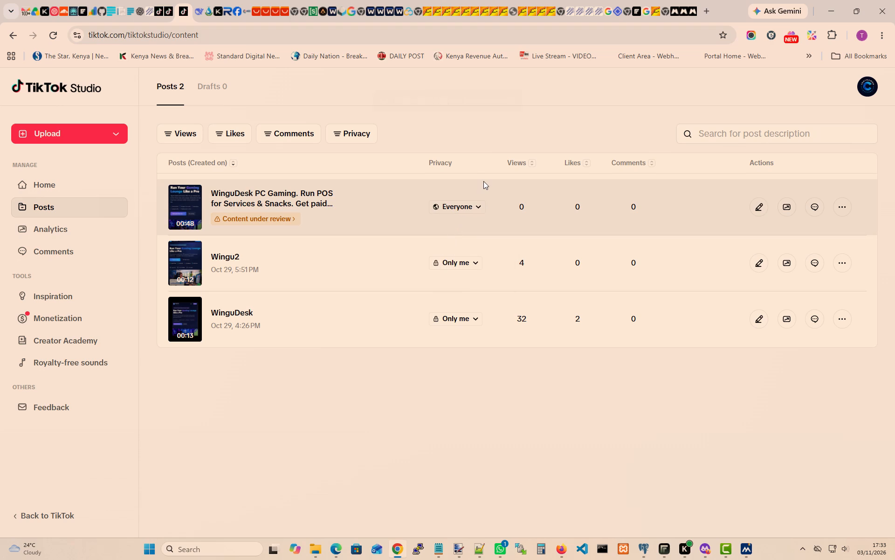
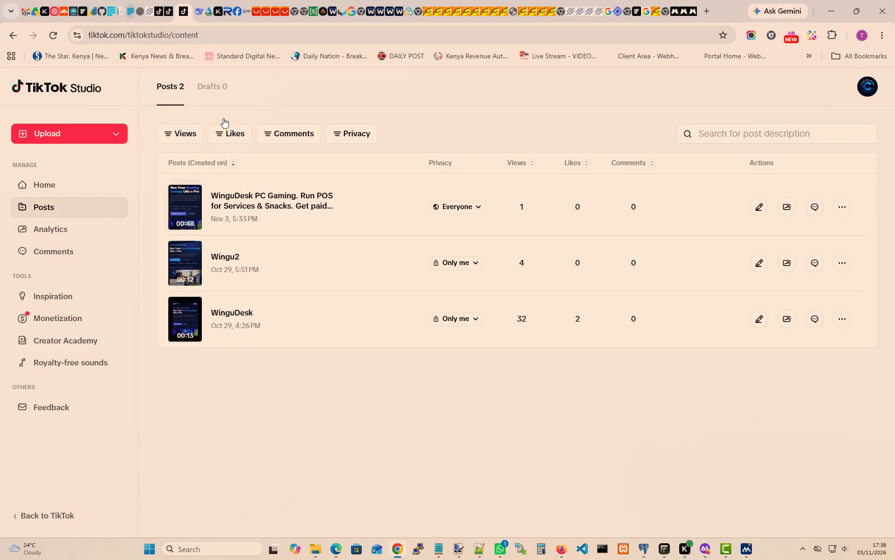
Minimize the browser window to return to the WinguDesk PC Gaming project in Win Video Editor Pro.
click(829, 13)
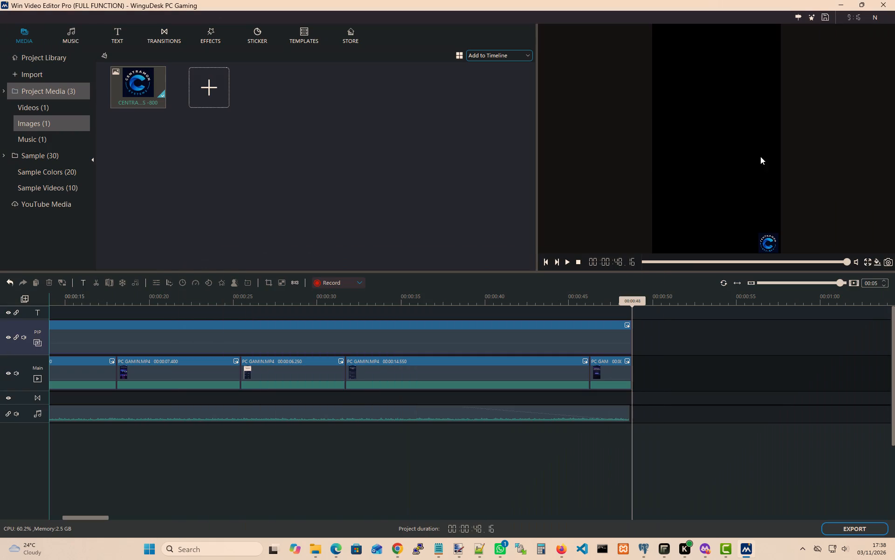